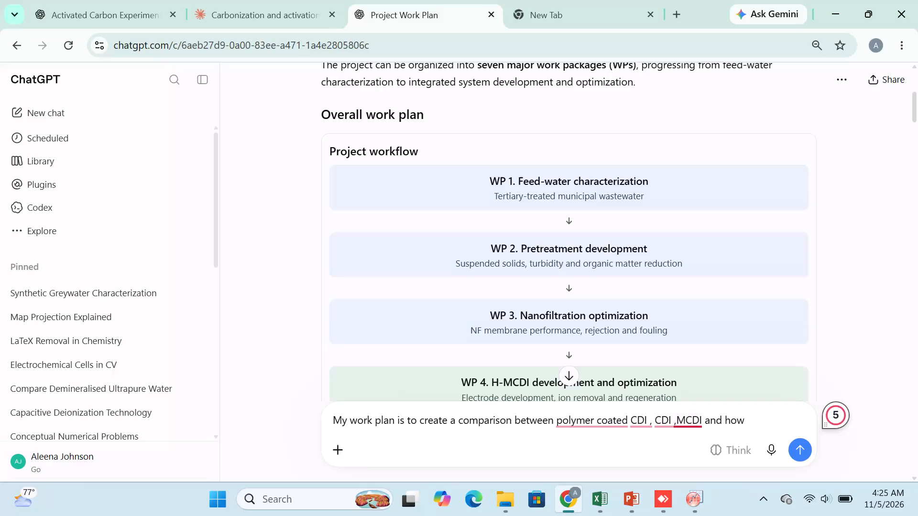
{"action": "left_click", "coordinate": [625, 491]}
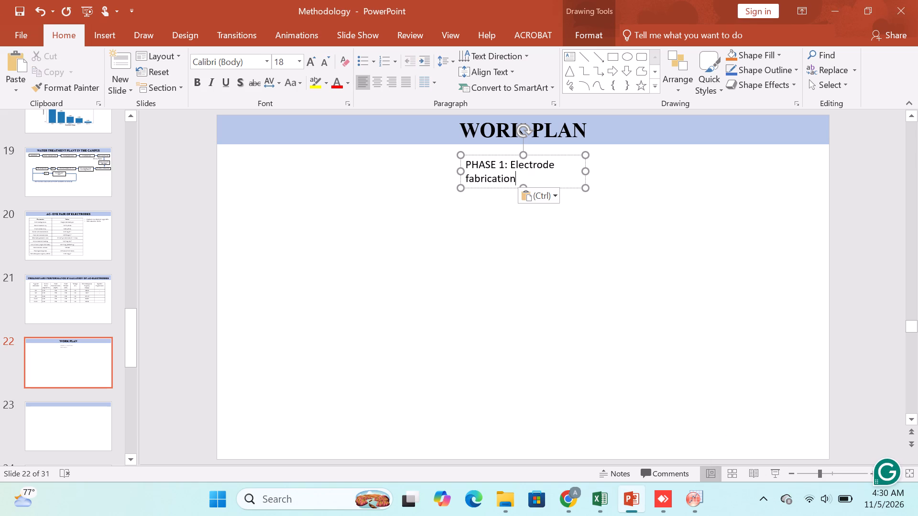
Resize the PHASE 1 text box to fit its text on one line and centre it beneath the WORK PLAN title.
{"action": "left_click_drag", "start_coordinate": [588, 171], "coordinate": [645, 172]}
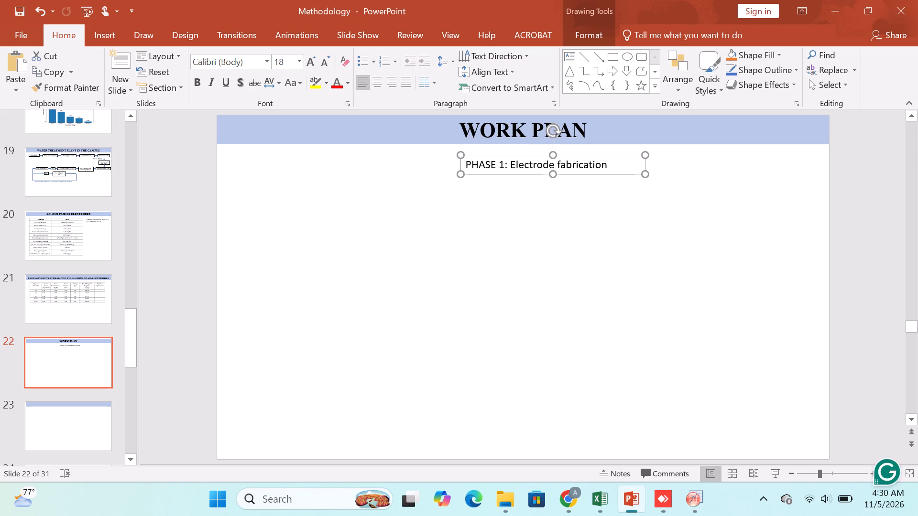
{"action": "left_click_drag", "start_coordinate": [608, 157], "coordinate": [590, 156]}
{"action": "scroll", "coordinate": [629, 181], "scroll_direction": "up", "scroll_amount": 2, "text": "ctrl"}
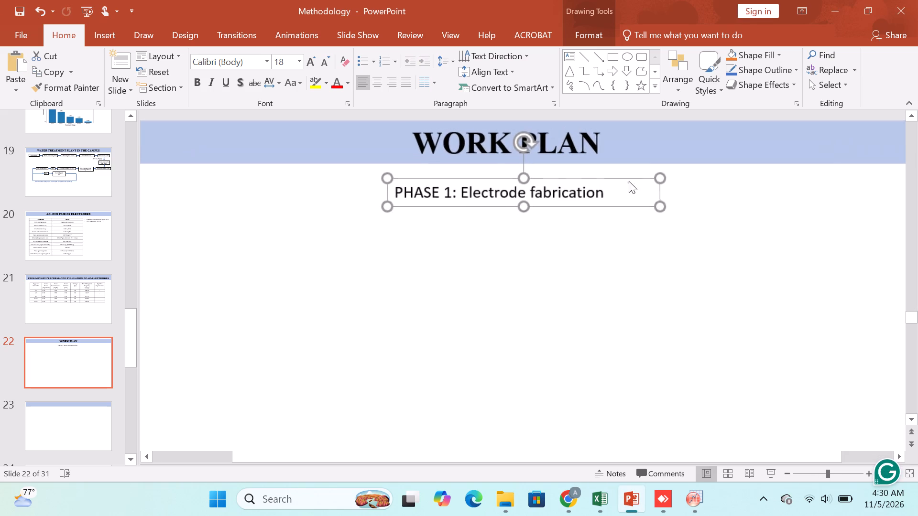
{"action": "left_click_drag", "start_coordinate": [659, 196], "coordinate": [619, 196]}
Give the PHASE 1 text box a light blue fill and a black outline.
{"action": "left_click", "coordinate": [753, 73]}
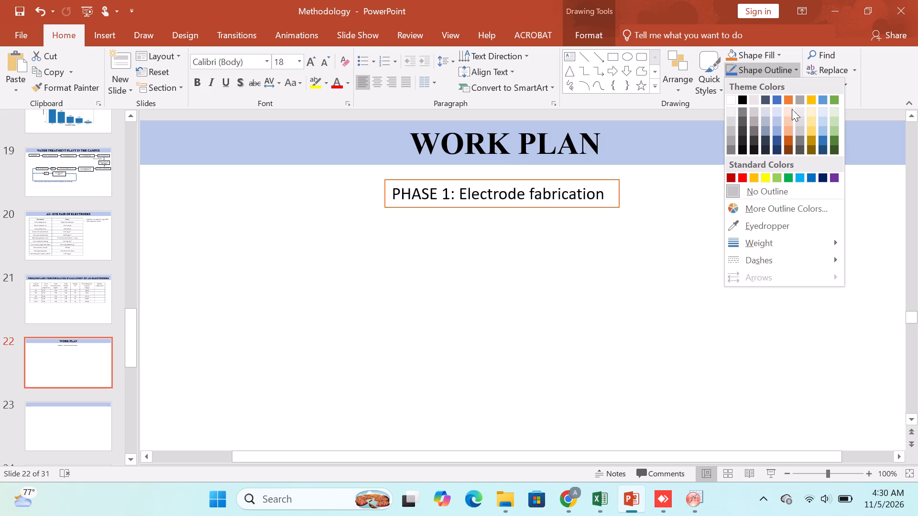
{"action": "left_click", "coordinate": [764, 50]}
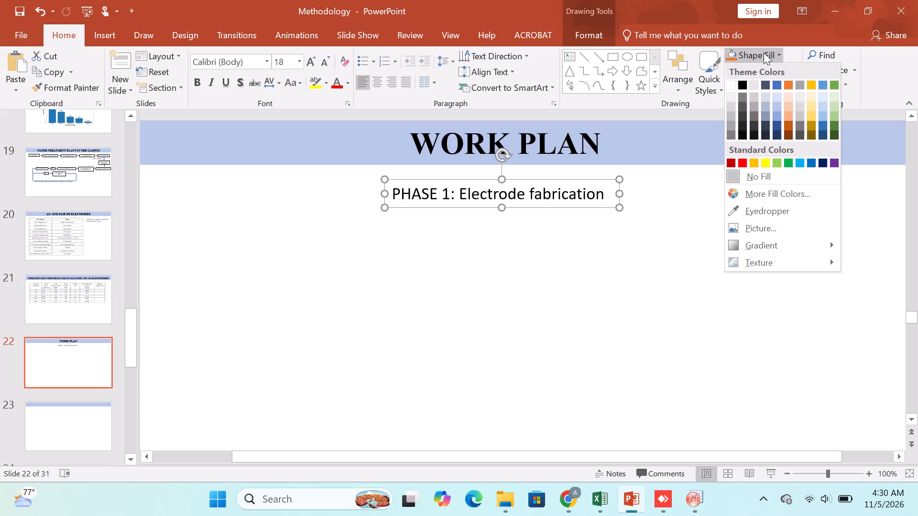
{"action": "left_click", "coordinate": [774, 99]}
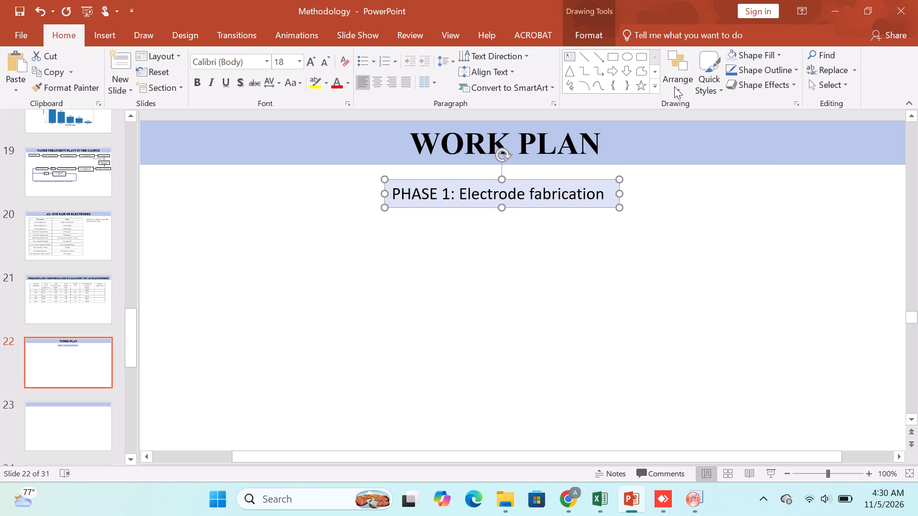
{"action": "left_click", "coordinate": [764, 66]}
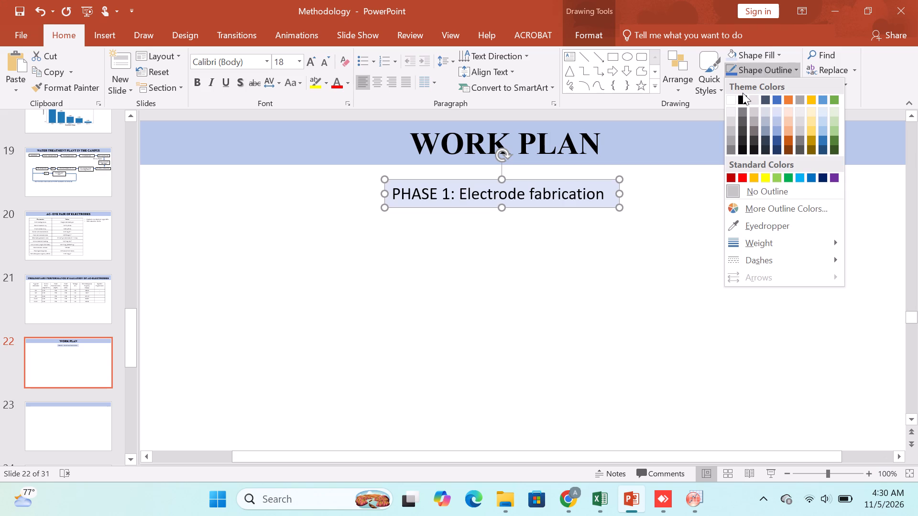
{"action": "left_click", "coordinate": [743, 98]}
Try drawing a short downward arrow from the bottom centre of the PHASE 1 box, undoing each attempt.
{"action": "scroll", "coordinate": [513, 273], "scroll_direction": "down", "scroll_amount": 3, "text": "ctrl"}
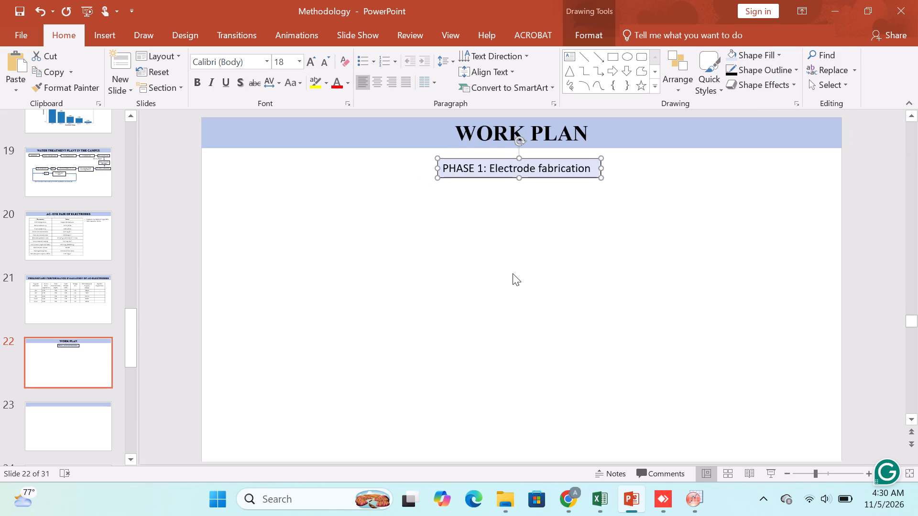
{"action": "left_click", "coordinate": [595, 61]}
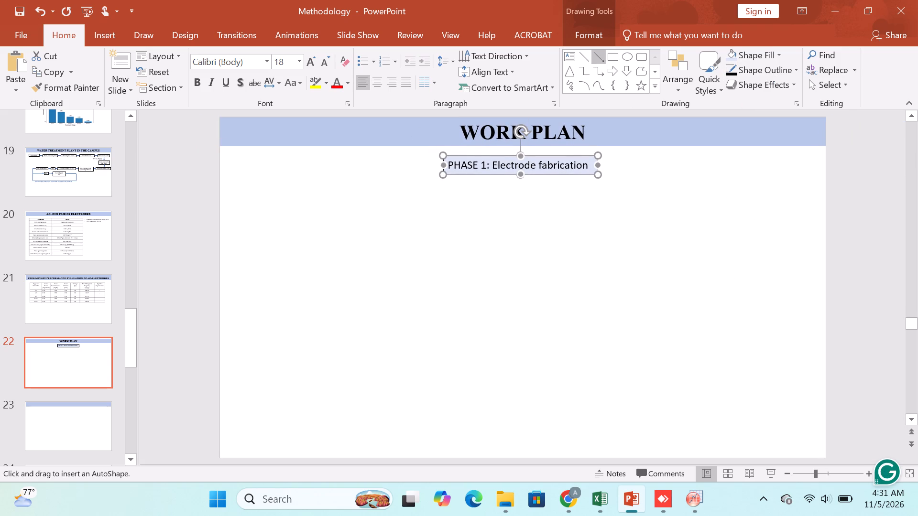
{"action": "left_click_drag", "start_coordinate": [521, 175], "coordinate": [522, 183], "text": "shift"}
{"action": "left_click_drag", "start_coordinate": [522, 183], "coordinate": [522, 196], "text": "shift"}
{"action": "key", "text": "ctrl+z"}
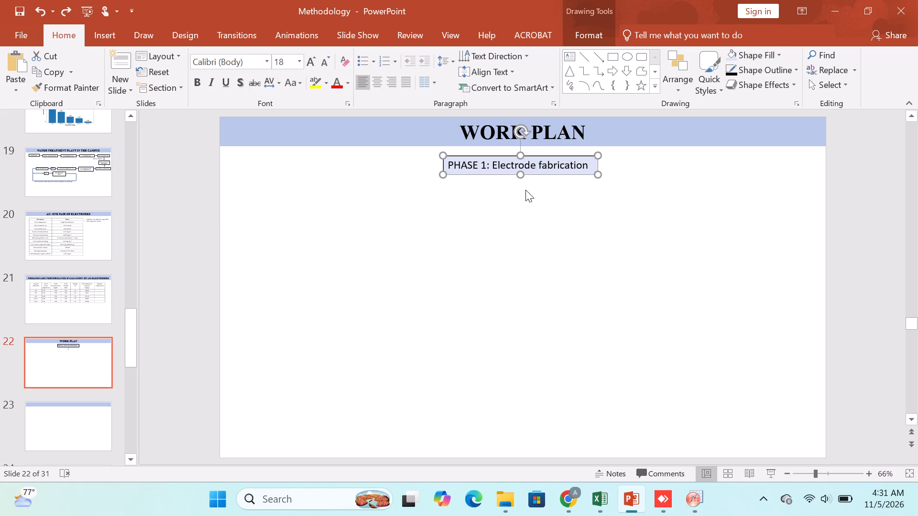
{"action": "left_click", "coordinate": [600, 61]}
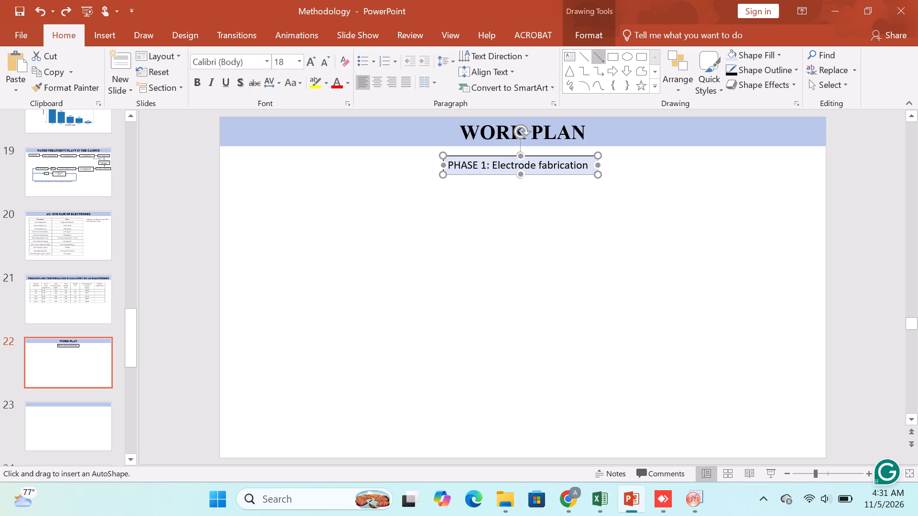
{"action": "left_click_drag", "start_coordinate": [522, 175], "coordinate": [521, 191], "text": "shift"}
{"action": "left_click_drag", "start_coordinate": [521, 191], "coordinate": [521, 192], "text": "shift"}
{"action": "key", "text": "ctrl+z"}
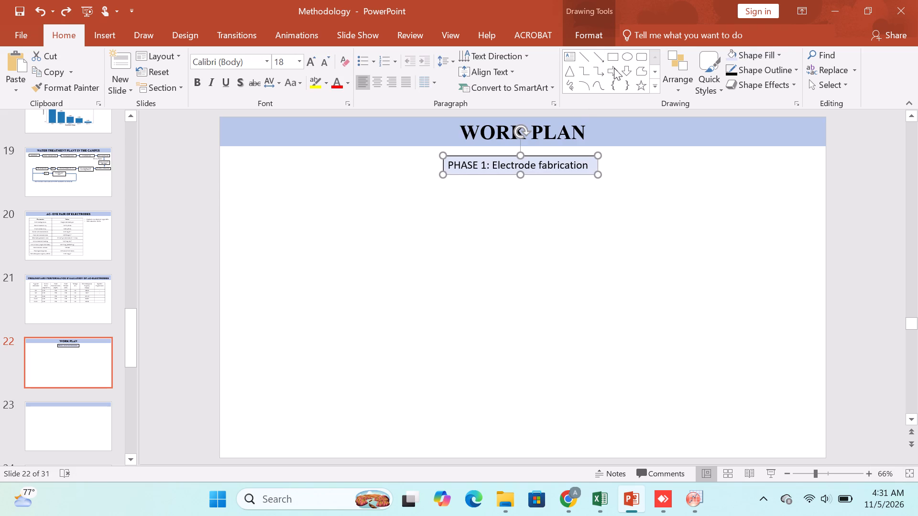
Draw a short vertical downward arrow and position it so it starts at the bottom edge of the PHASE 1 box.
{"action": "left_click", "coordinate": [594, 57]}
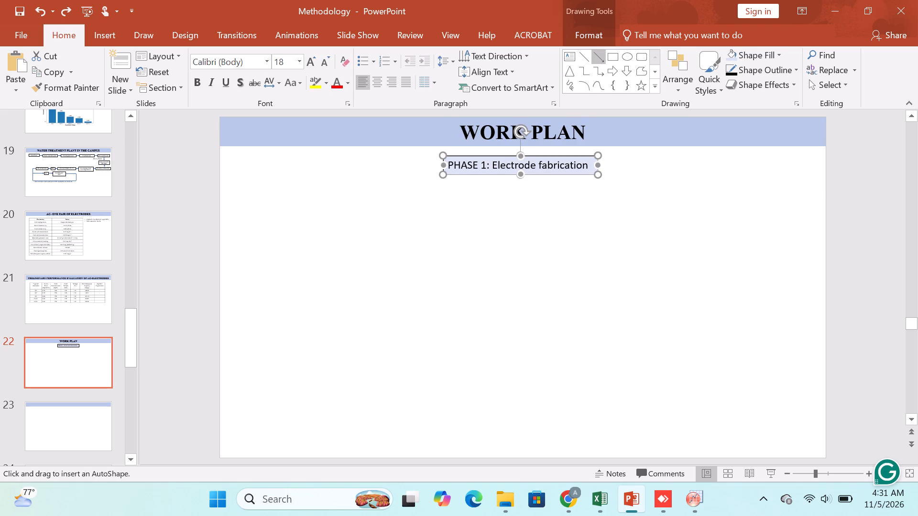
{"action": "left_click_drag", "start_coordinate": [521, 180], "coordinate": [521, 197], "text": "shift"}
{"action": "left_click_drag", "start_coordinate": [521, 197], "coordinate": [521, 198], "text": "shift"}
{"action": "left_click_drag", "start_coordinate": [524, 192], "coordinate": [519, 190]}
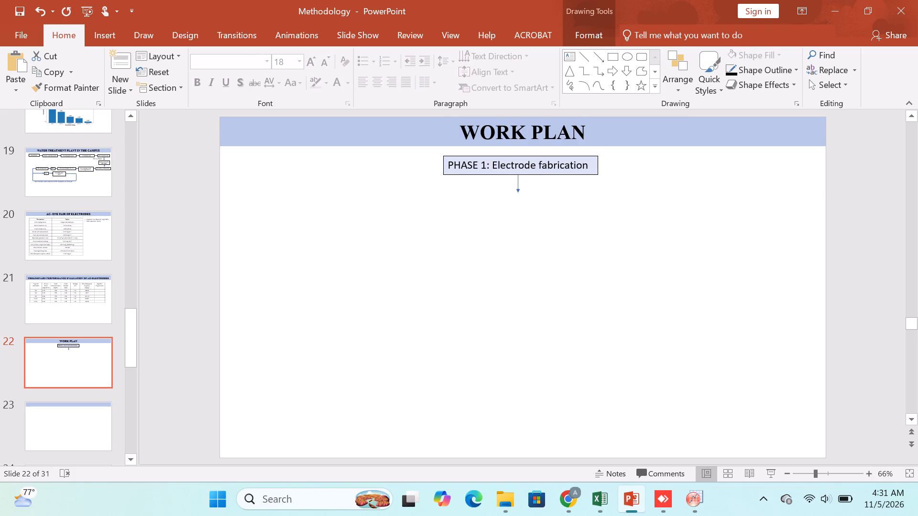
{"action": "left_click_drag", "start_coordinate": [519, 190], "coordinate": [519, 190]}
{"action": "left_click", "coordinate": [522, 244]}
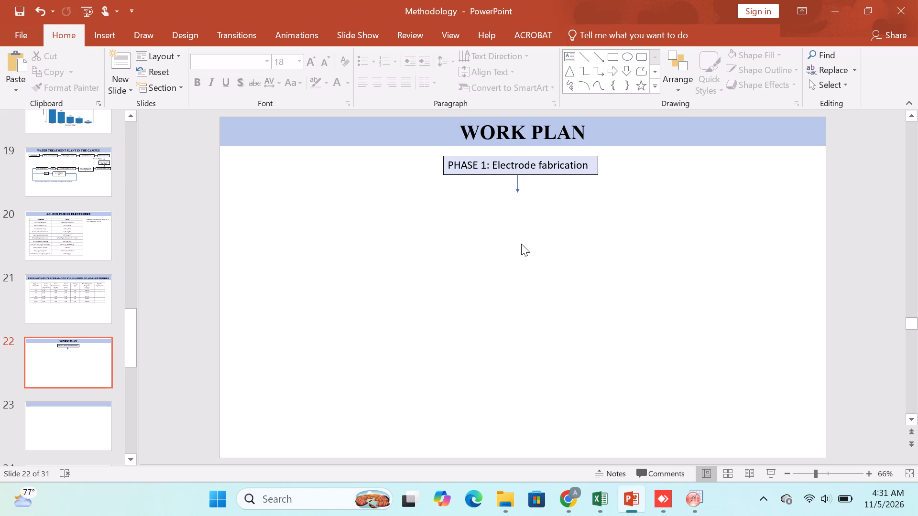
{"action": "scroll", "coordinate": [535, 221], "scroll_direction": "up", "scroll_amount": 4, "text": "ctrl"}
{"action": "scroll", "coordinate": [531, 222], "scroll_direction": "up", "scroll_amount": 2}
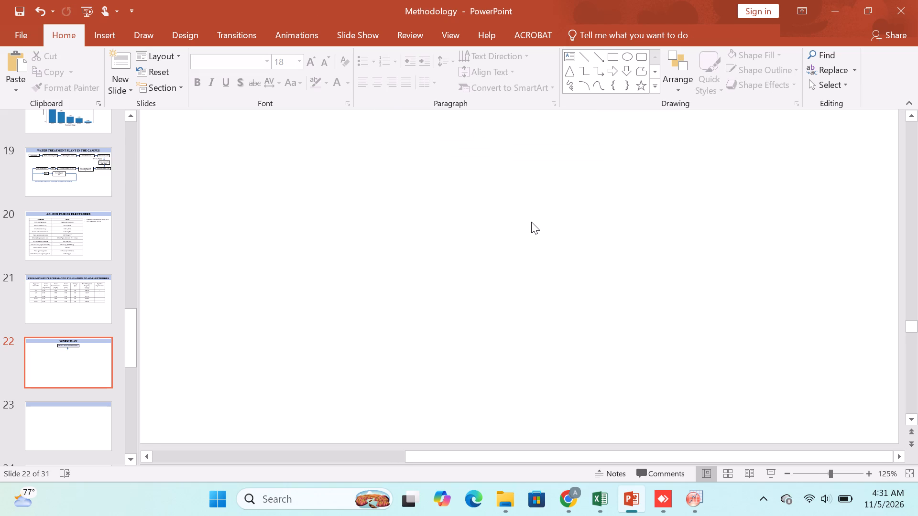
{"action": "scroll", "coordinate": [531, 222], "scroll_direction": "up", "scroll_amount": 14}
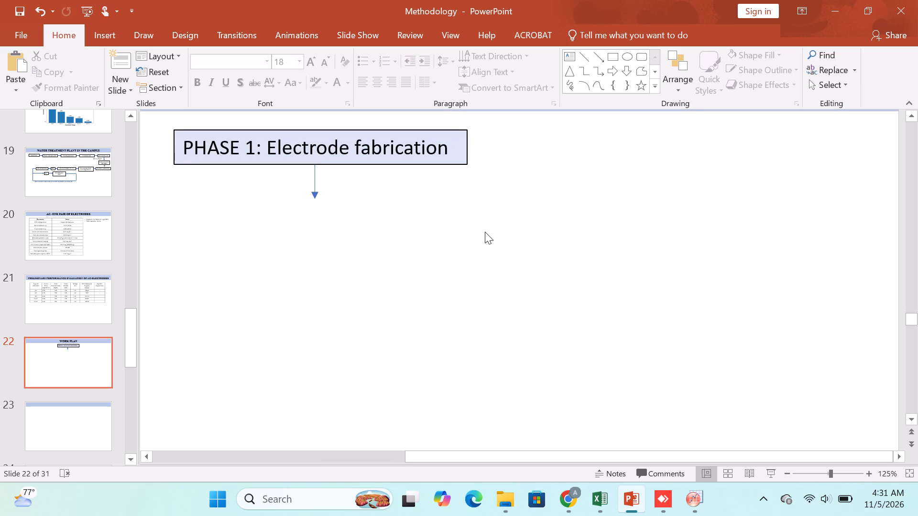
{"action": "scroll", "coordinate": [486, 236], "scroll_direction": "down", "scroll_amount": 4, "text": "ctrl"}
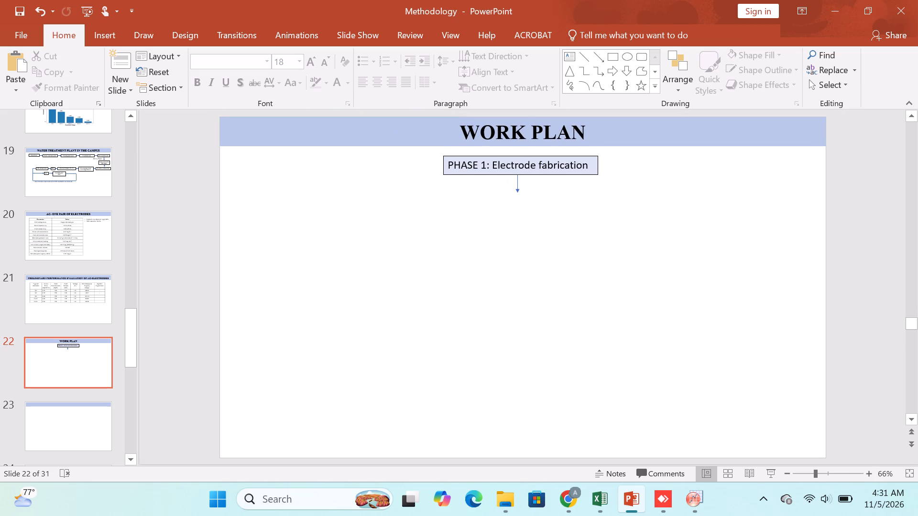
Set the PHASE 1 text to Times New Roman, widen its box to fit one line and recentre it over the arrow.
{"action": "left_click", "coordinate": [520, 167]}
{"action": "key", "text": "ctrl+a"}
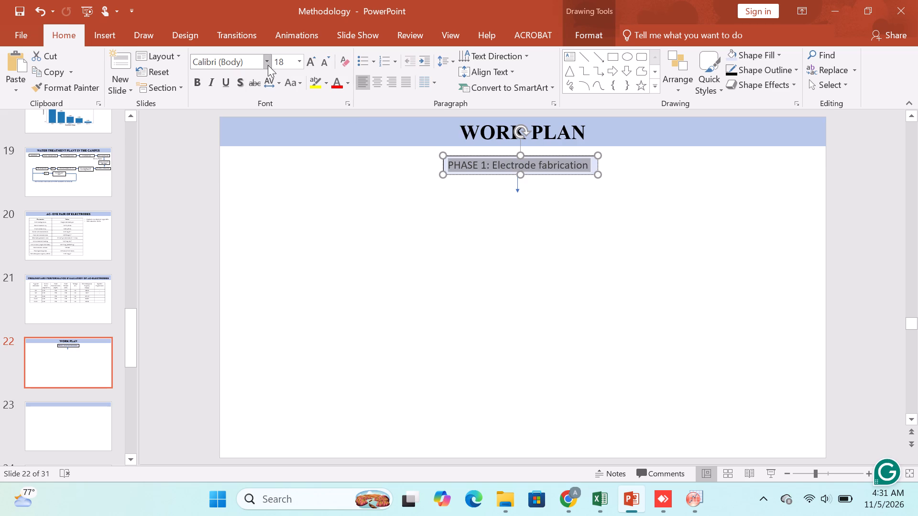
{"action": "left_click", "coordinate": [268, 64]}
{"action": "left_click", "coordinate": [275, 141]}
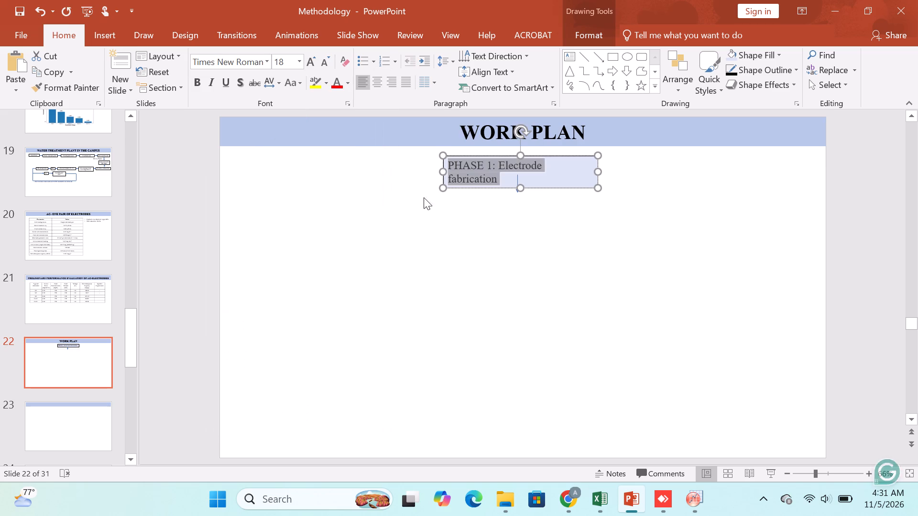
{"action": "left_click_drag", "start_coordinate": [596, 169], "coordinate": [612, 169]}
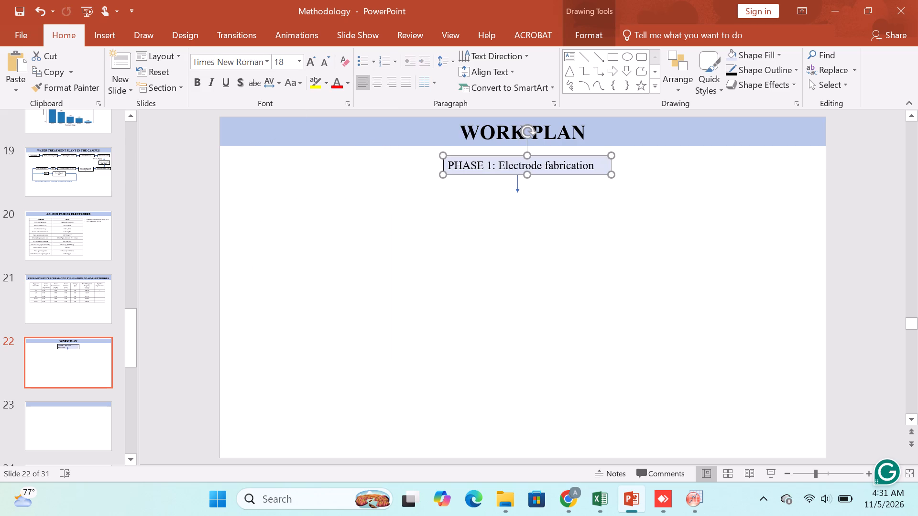
{"action": "left_click_drag", "start_coordinate": [570, 176], "coordinate": [568, 176]}
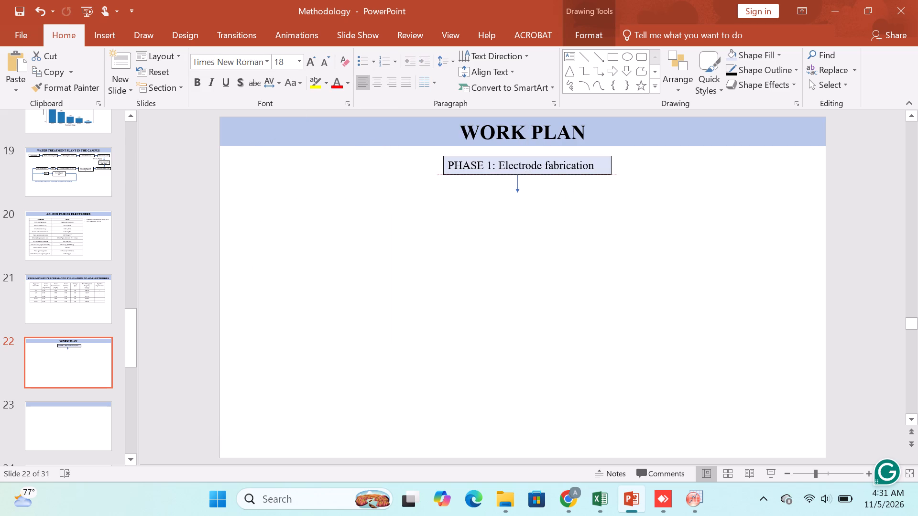
{"action": "left_click_drag", "start_coordinate": [568, 176], "coordinate": [563, 176]}
{"action": "left_click", "coordinate": [554, 210]}
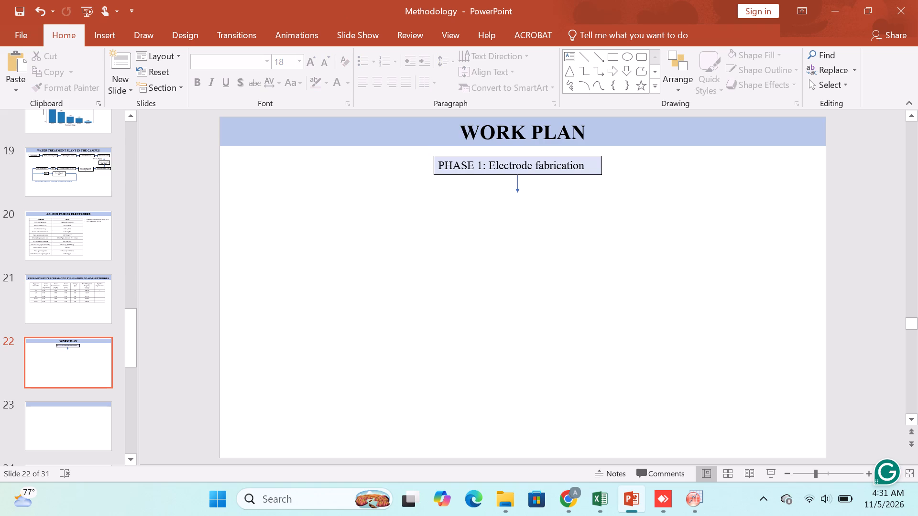
Copy "Comparative performance evaluation" from the ChatGPT flowchart in Chrome into a PowerPoint text box centred at the arrow's tip.
{"action": "left_click", "coordinate": [580, 489]}
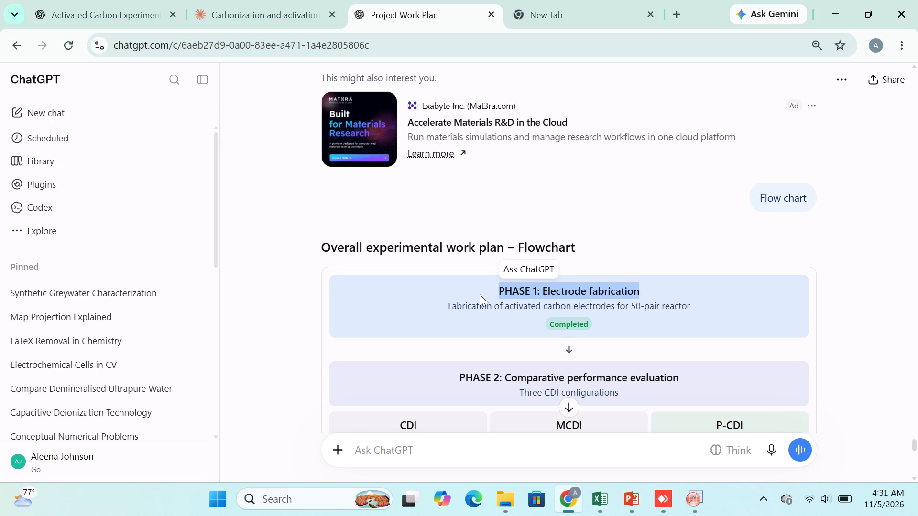
{"action": "scroll", "coordinate": [479, 296], "scroll_direction": "down", "scroll_amount": 1}
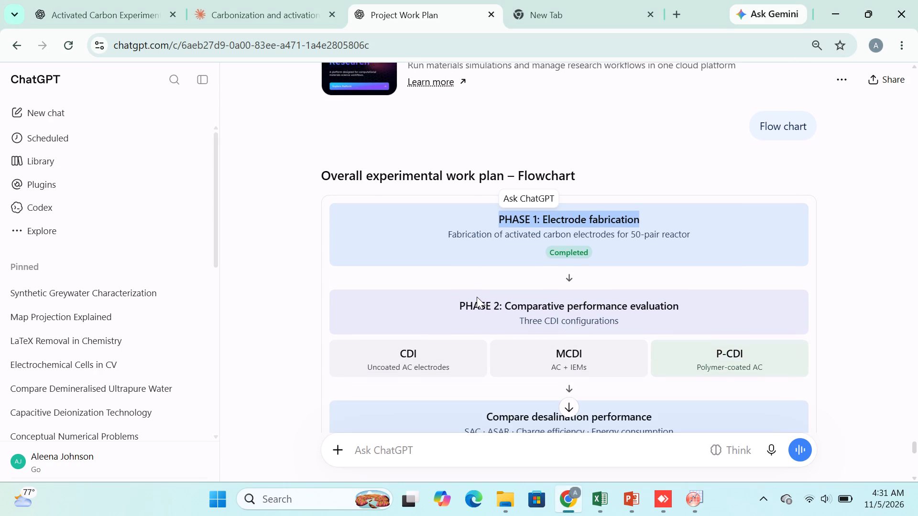
{"action": "scroll", "coordinate": [477, 297], "scroll_direction": "down", "scroll_amount": 1}
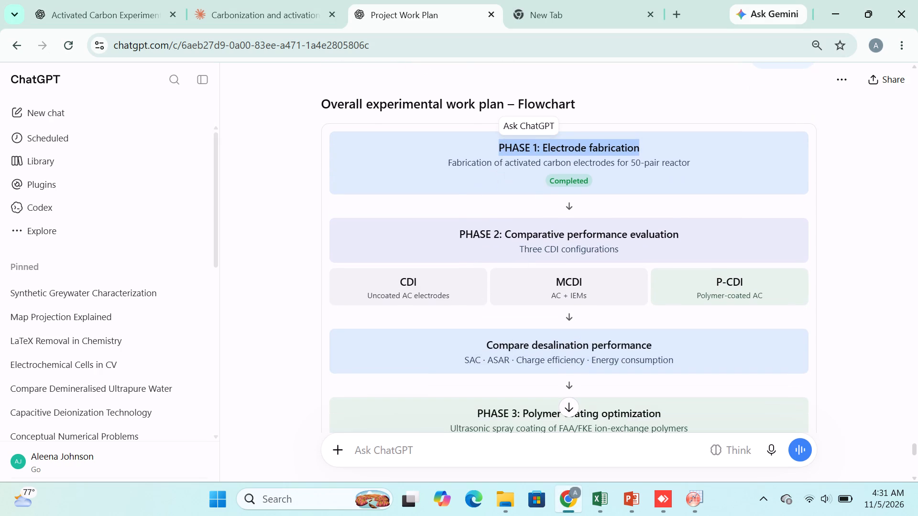
{"action": "left_click_drag", "start_coordinate": [506, 238], "coordinate": [598, 228]}
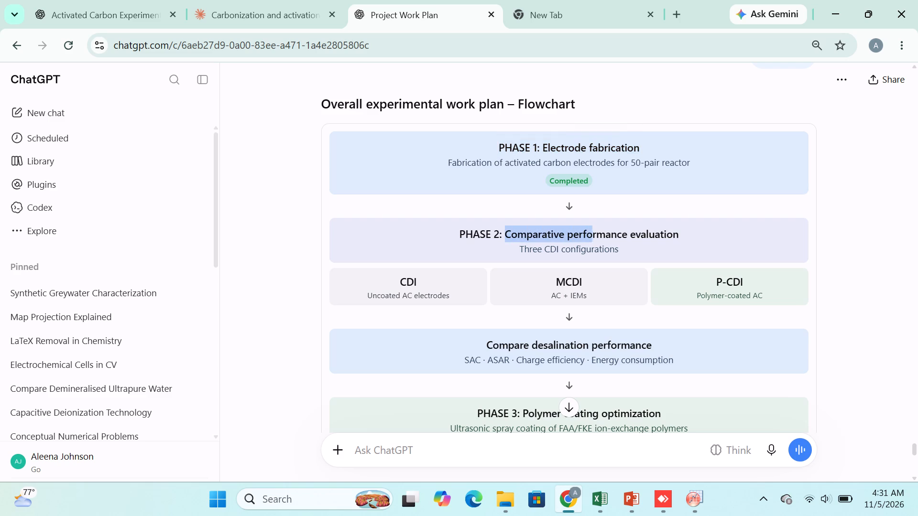
{"action": "left_click_drag", "start_coordinate": [598, 228], "coordinate": [698, 228]}
{"action": "key", "text": "ctrl+c"}
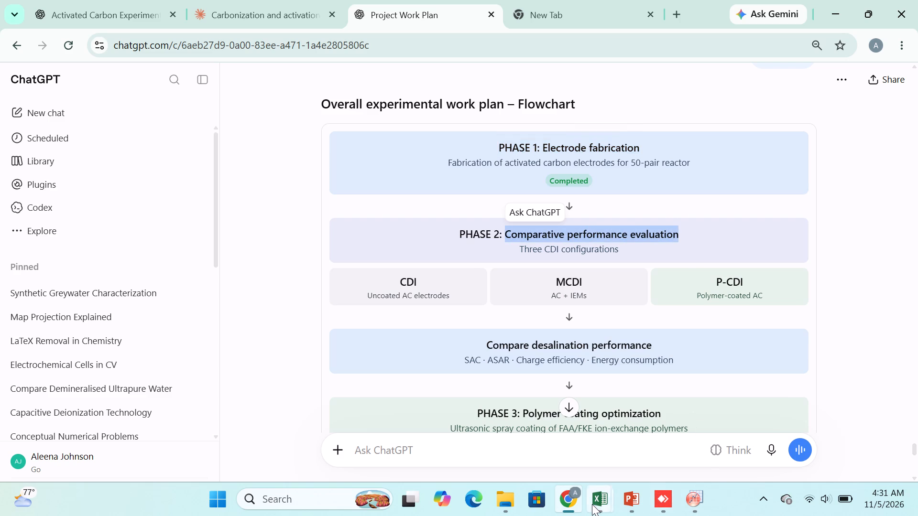
{"action": "left_click", "coordinate": [632, 499]}
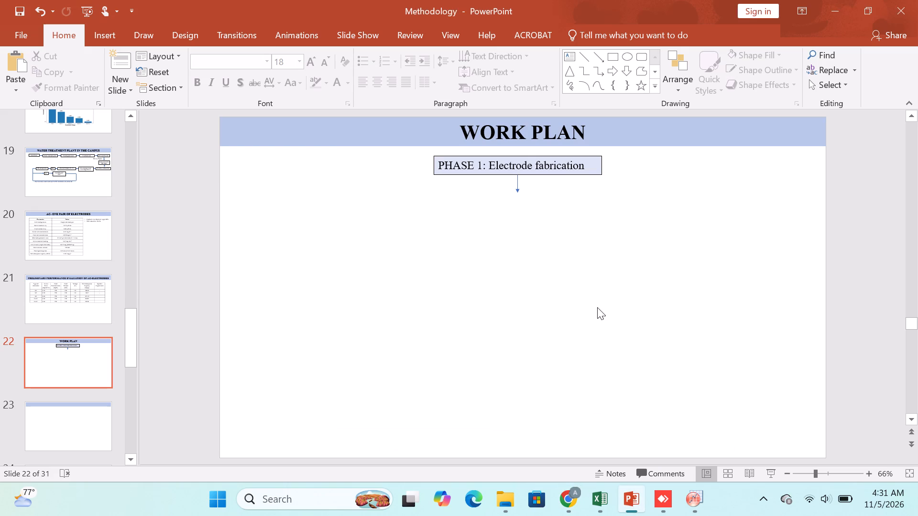
{"action": "key", "text": "ctrl+v"}
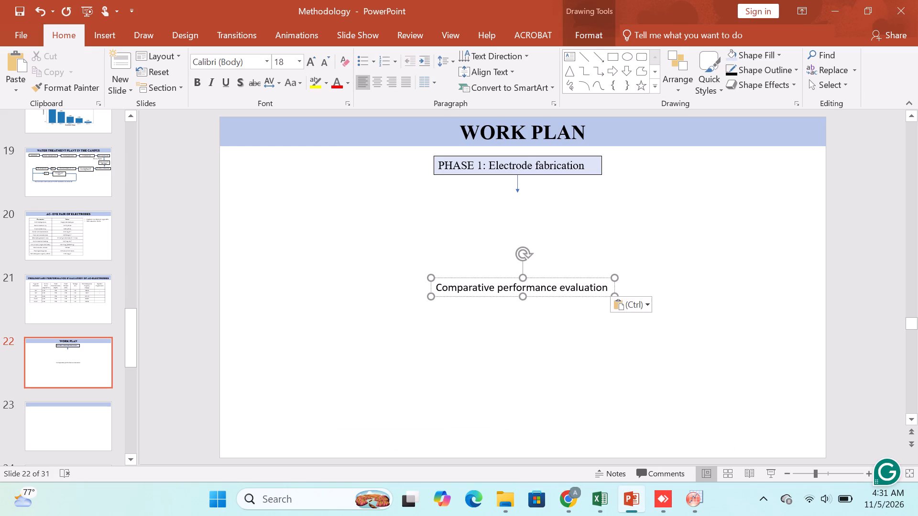
{"action": "left_click_drag", "start_coordinate": [589, 278], "coordinate": [589, 187]}
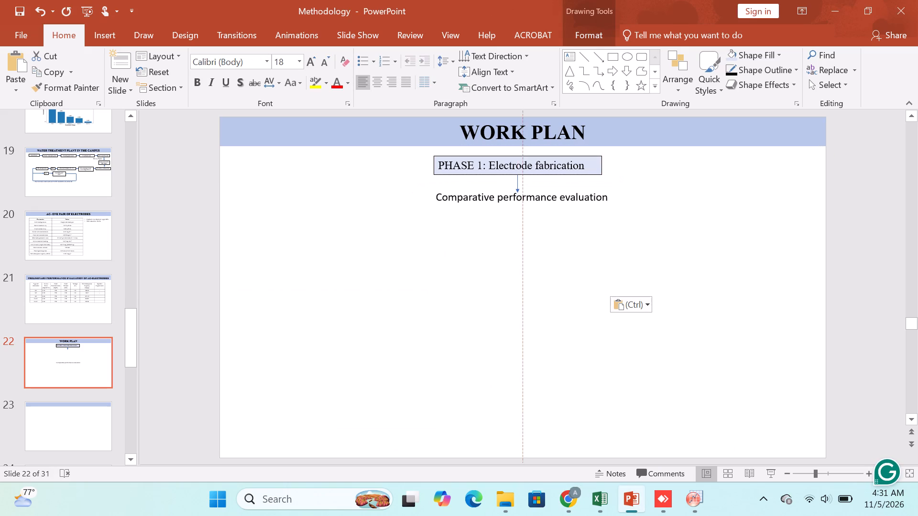
{"action": "left_click_drag", "start_coordinate": [589, 187], "coordinate": [584, 190]}
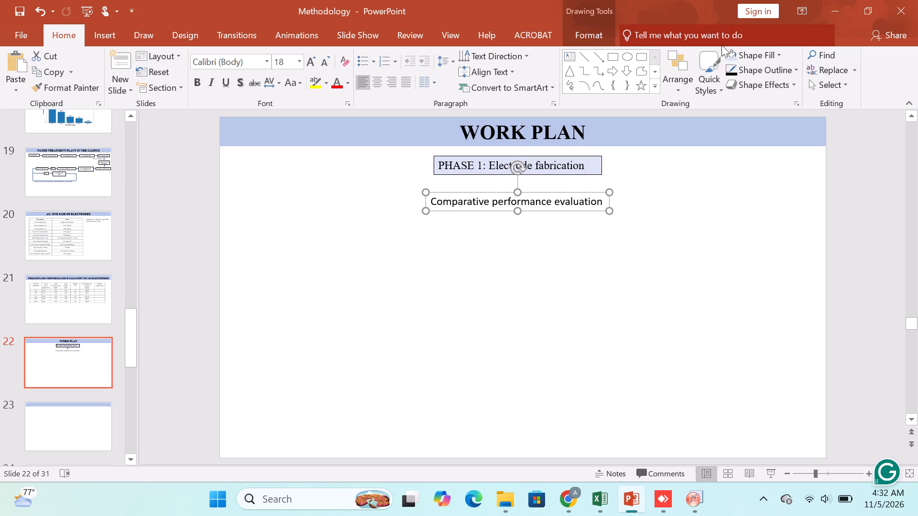
Give the "Comparative performance evaluation" box a light blue fill, a black outline and Times New Roman text.
{"action": "left_click", "coordinate": [727, 51]}
{"action": "left_click", "coordinate": [732, 73]}
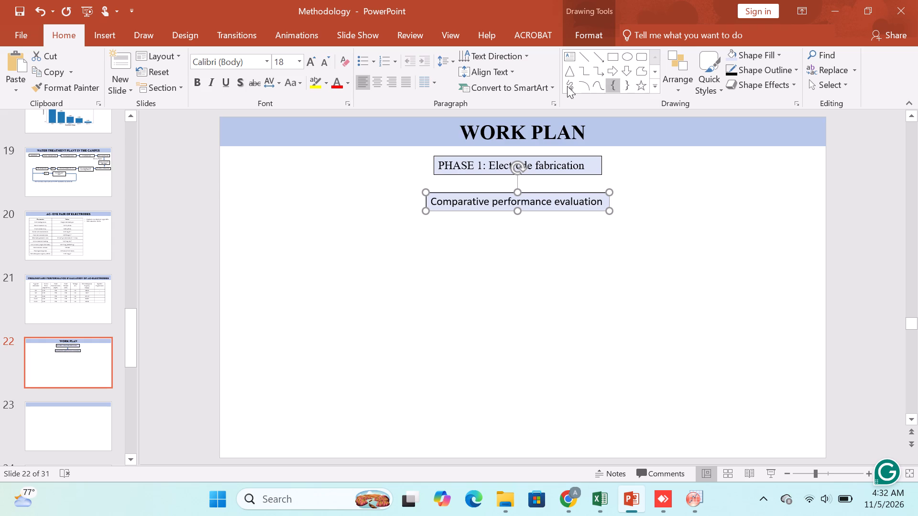
{"action": "left_click", "coordinate": [265, 64]}
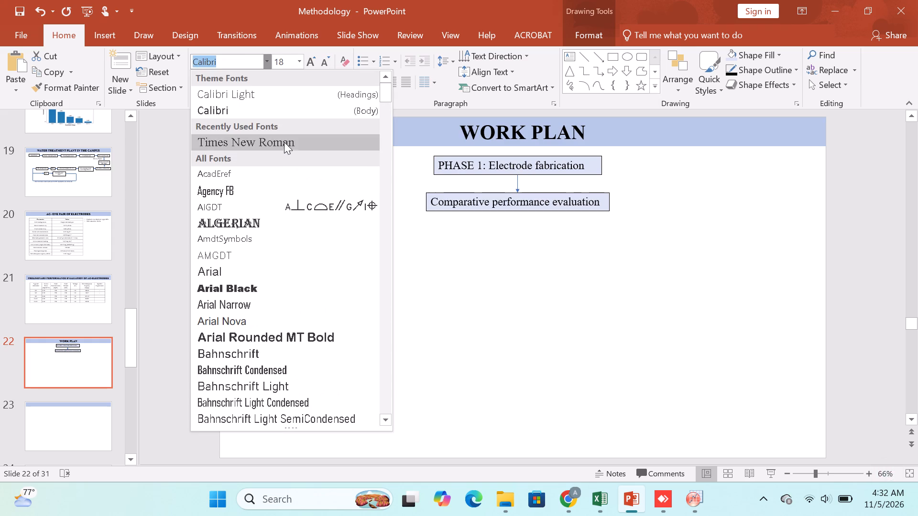
{"action": "left_click", "coordinate": [283, 139]}
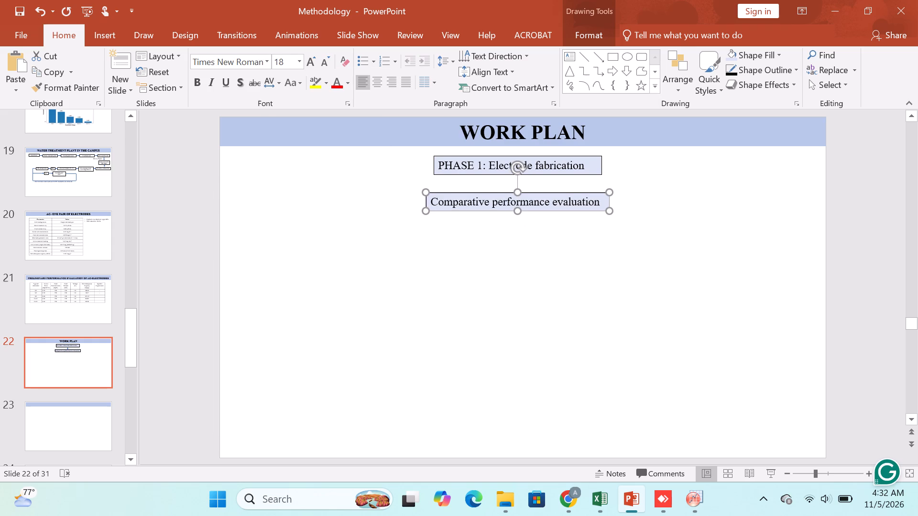
{"action": "left_click", "coordinate": [528, 212]}
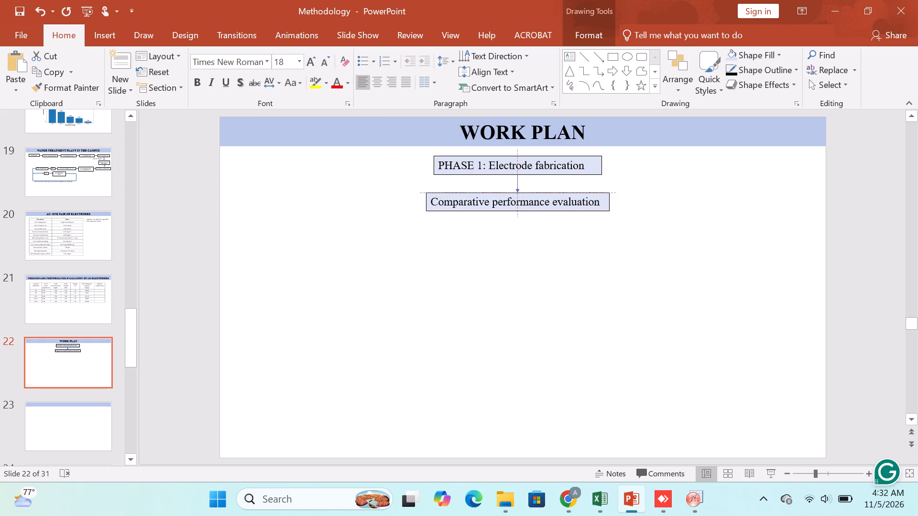
{"action": "left_click", "coordinate": [532, 250]}
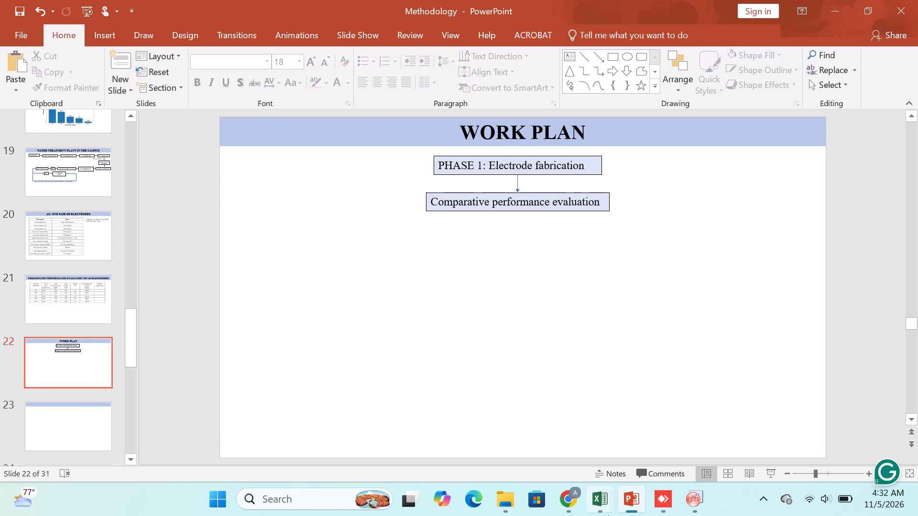
Remove the "PHASE 1:" prefix from the first box and centre the remaining "Electrode fabrication" text.
{"action": "left_click", "coordinate": [569, 498]}
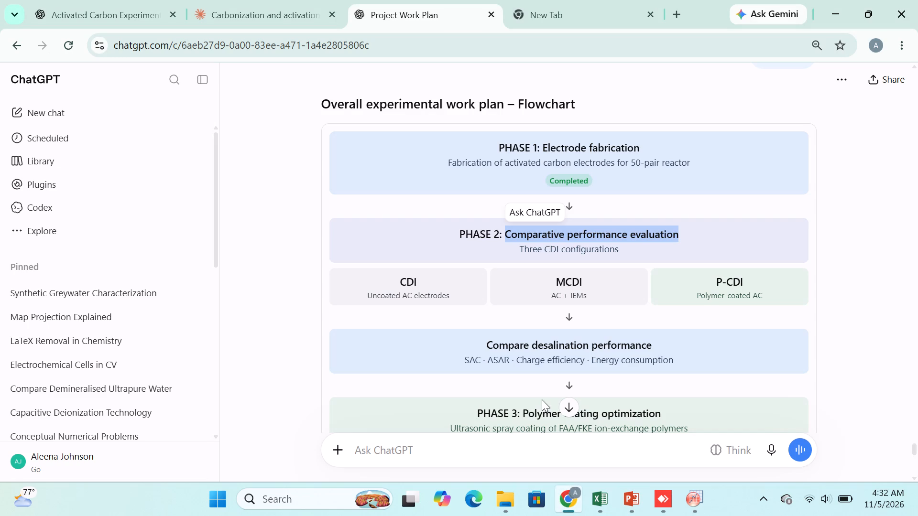
{"action": "left_click", "coordinate": [637, 498]}
{"action": "left_click_drag", "start_coordinate": [483, 166], "coordinate": [457, 167]}
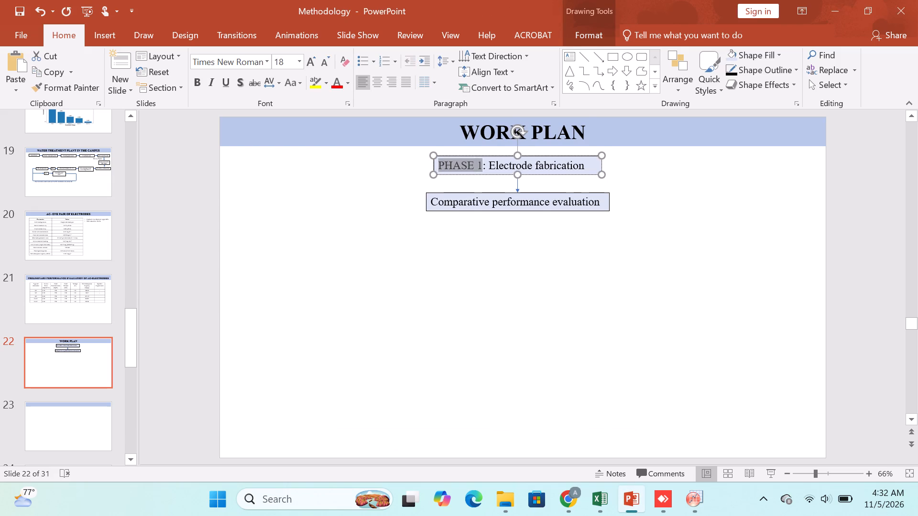
{"action": "left_click_drag", "start_coordinate": [457, 167], "coordinate": [445, 168]}
{"action": "key", "text": "Delete"}
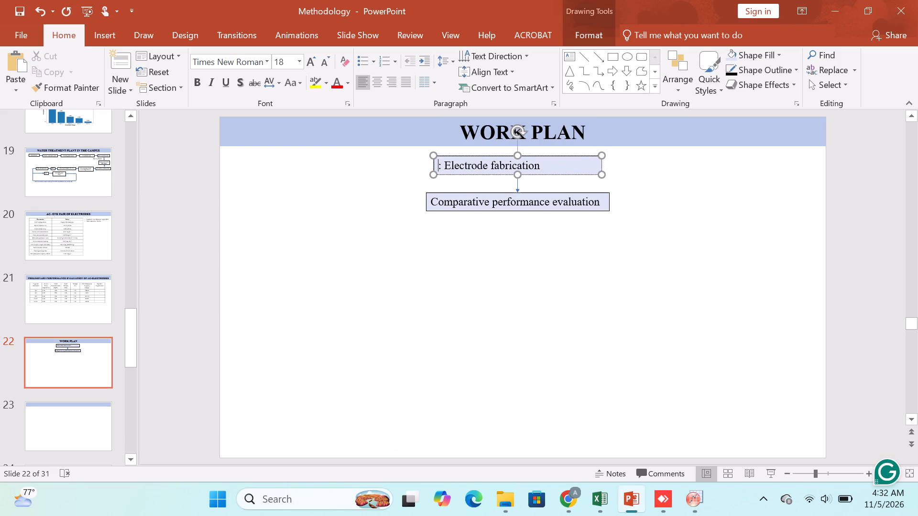
{"action": "key", "text": "Delete"}
{"action": "key", "text": "ctrl+a"}
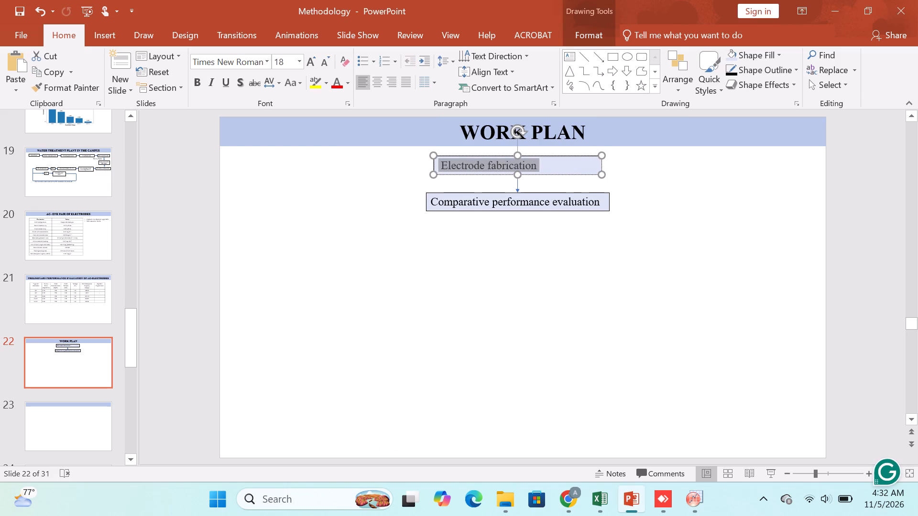
{"action": "left_click", "coordinate": [378, 86]}
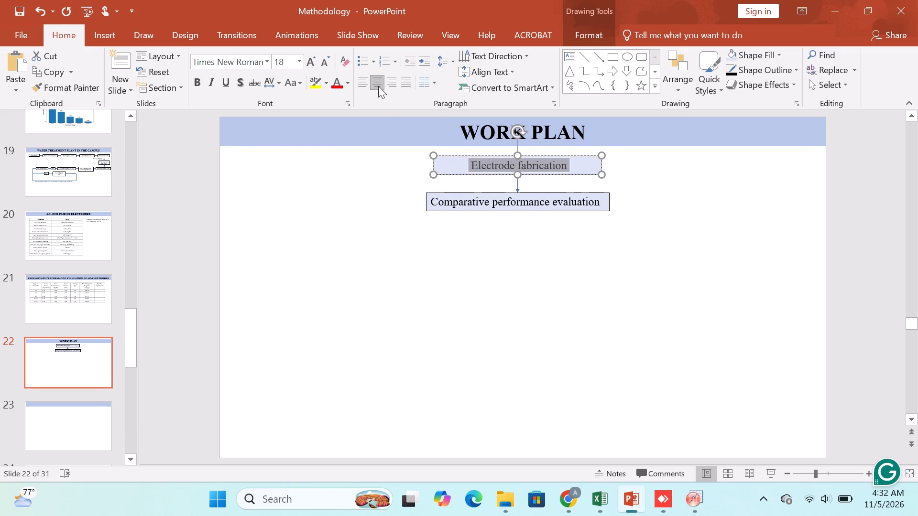
{"action": "left_click", "coordinate": [591, 226]}
Duplicate the downward arrow and place the copy at the bottom centre of the "Comparative performance evaluation" box.
{"action": "left_click", "coordinate": [515, 190]}
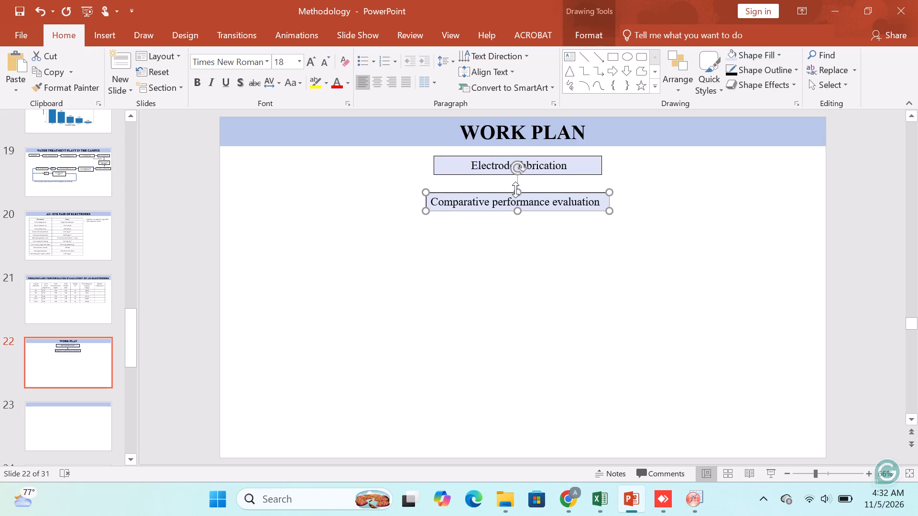
{"action": "left_click", "coordinate": [524, 176]}
{"action": "left_click", "coordinate": [528, 182]}
{"action": "left_click", "coordinate": [519, 182]}
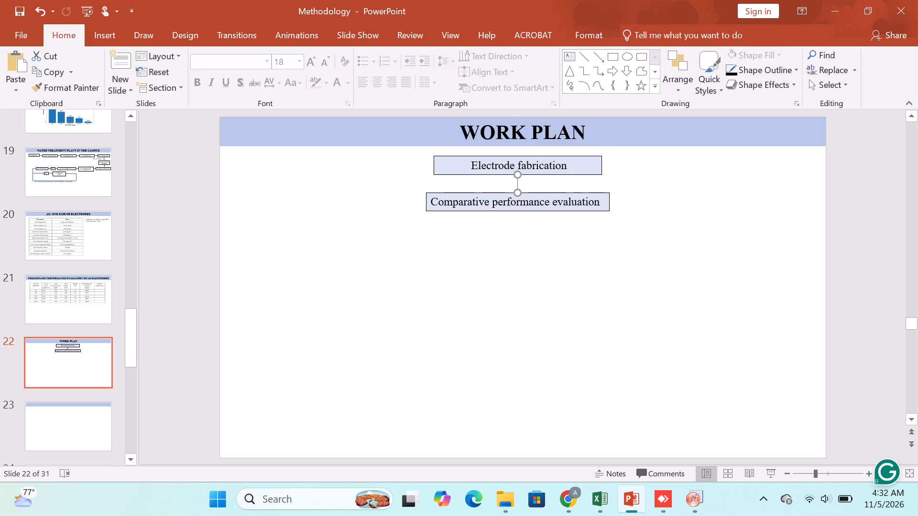
{"action": "key", "text": "ctrl+c"}
{"action": "left_click", "coordinate": [535, 233]}
{"action": "key", "text": "ctrl+v"}
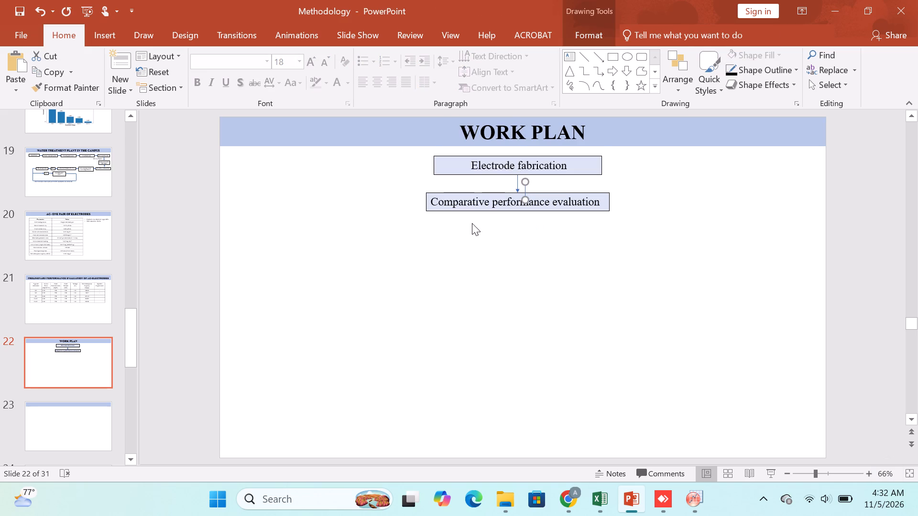
{"action": "left_click_drag", "start_coordinate": [528, 190], "coordinate": [524, 207]}
{"action": "left_click_drag", "start_coordinate": [524, 207], "coordinate": [519, 222]}
{"action": "left_click_drag", "start_coordinate": [519, 222], "coordinate": [522, 220]}
{"action": "left_click_drag", "start_coordinate": [522, 220], "coordinate": [521, 220]}
{"action": "left_click", "coordinate": [542, 259]}
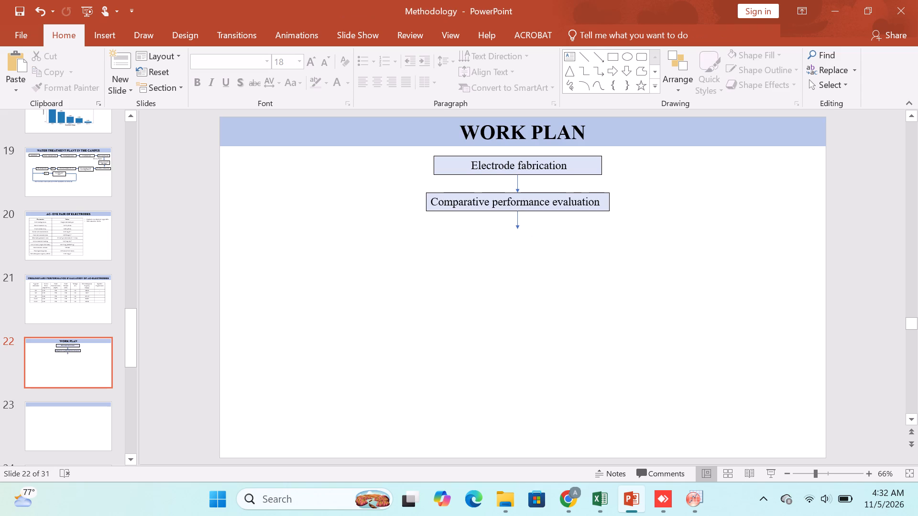
Duplicate the "Comparative performance evaluation" box and place the copy centred at the tip of the second arrow.
{"action": "left_click", "coordinate": [542, 212]}
{"action": "key", "text": "ctrl+c"}
{"action": "left_click", "coordinate": [548, 268]}
{"action": "key", "text": "ctrl+v"}
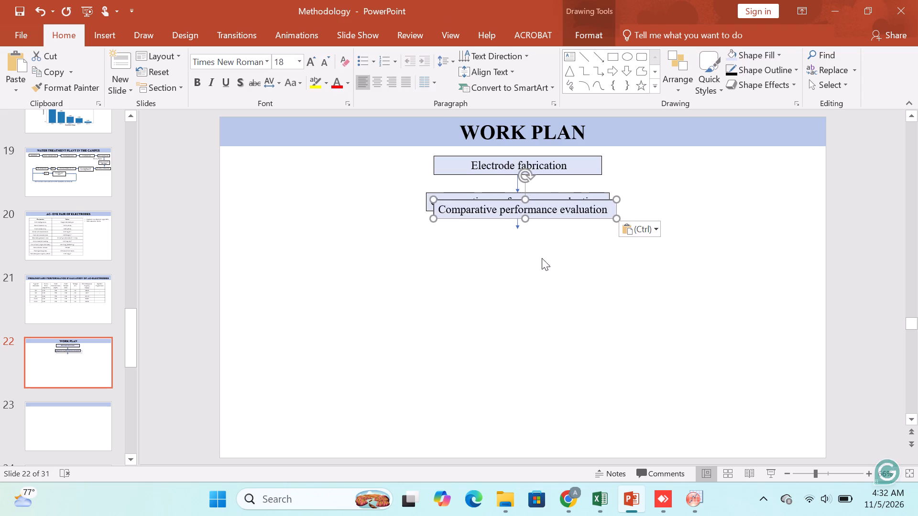
{"action": "left_click_drag", "start_coordinate": [545, 218], "coordinate": [539, 247]}
{"action": "left_click", "coordinate": [545, 299]}
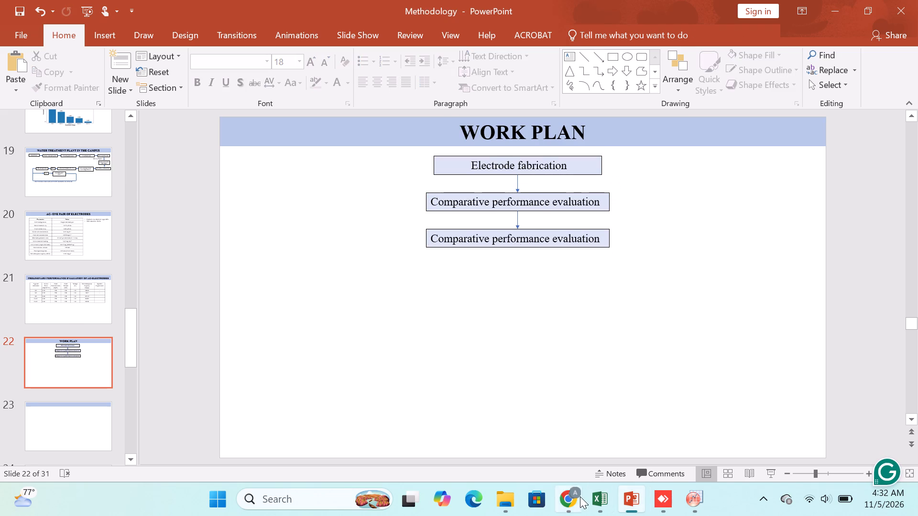
Clear the text from the lower duplicate "Comparative performance evaluation" box and move the emptied box down, clear of the second arrow.
{"action": "left_click", "coordinate": [580, 496]}
{"action": "scroll", "coordinate": [547, 262], "scroll_direction": "down", "scroll_amount": 1}
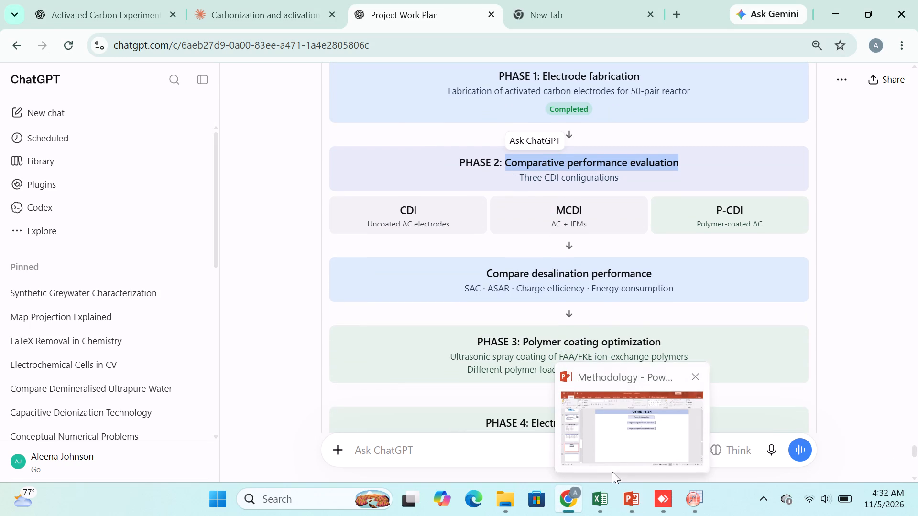
{"action": "left_click", "coordinate": [579, 429]}
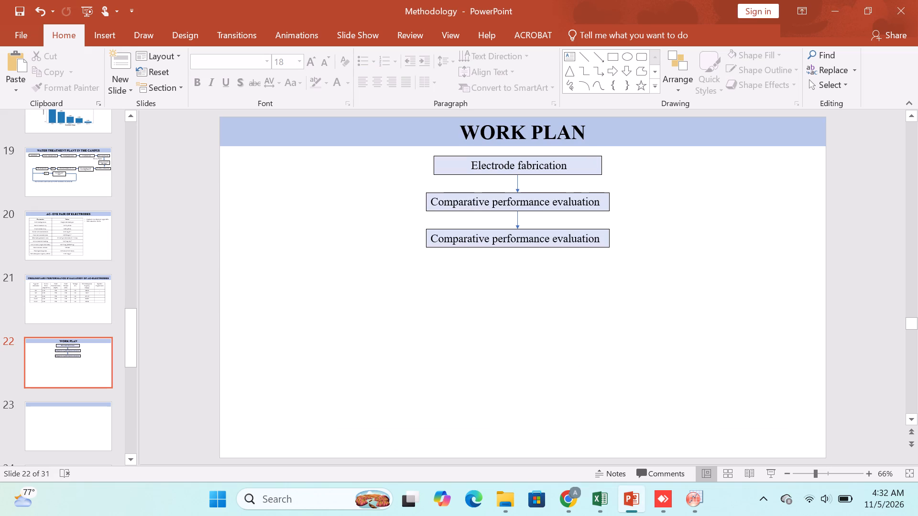
{"action": "left_click", "coordinate": [559, 244]}
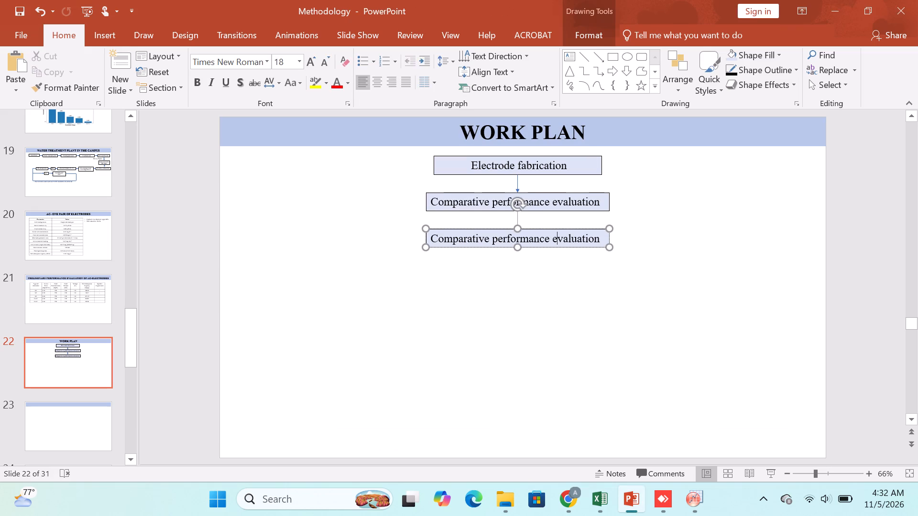
{"action": "key", "text": "ctrl+a"}
{"action": "key", "text": "Delete"}
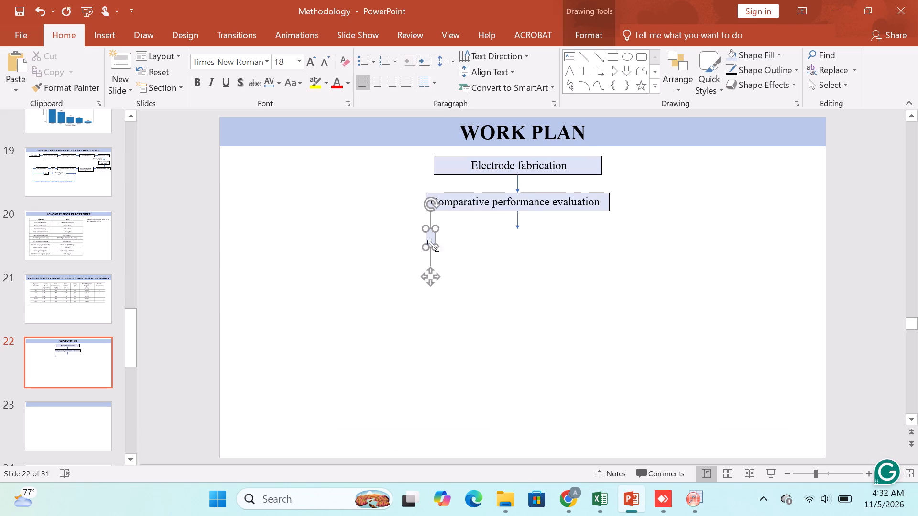
{"action": "left_click_drag", "start_coordinate": [430, 242], "coordinate": [419, 285]}
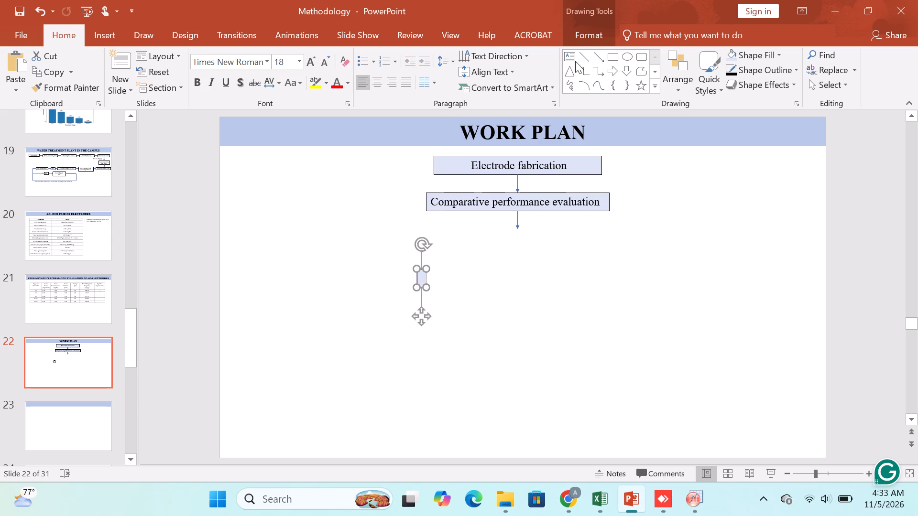
Draw a horizontal line at the tip of the second arrow, extending beyond both sides of the "Comparative performance evaluation" box.
{"action": "left_click", "coordinate": [580, 62]}
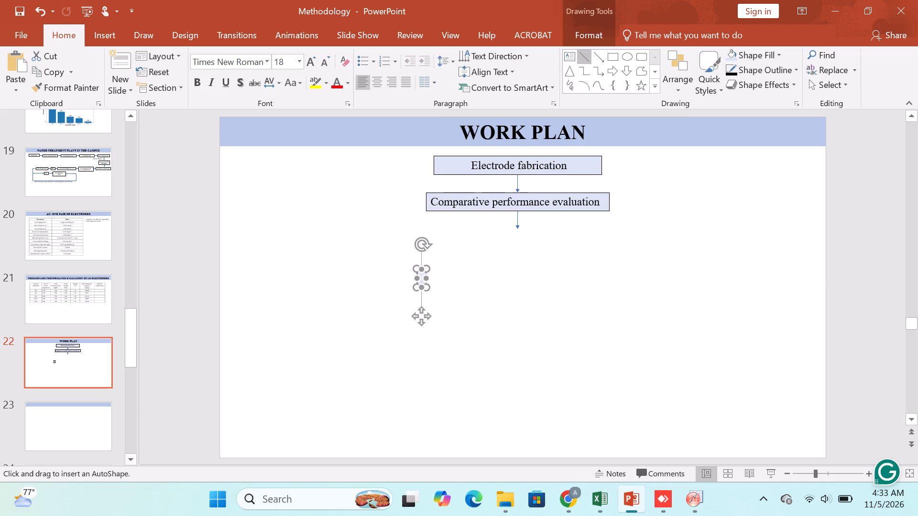
{"action": "left_click_drag", "start_coordinate": [408, 235], "coordinate": [600, 228], "text": "shift"}
{"action": "left_click_drag", "start_coordinate": [600, 228], "coordinate": [655, 228], "text": "shift"}
{"action": "left_click_drag", "start_coordinate": [627, 238], "coordinate": [623, 236]}
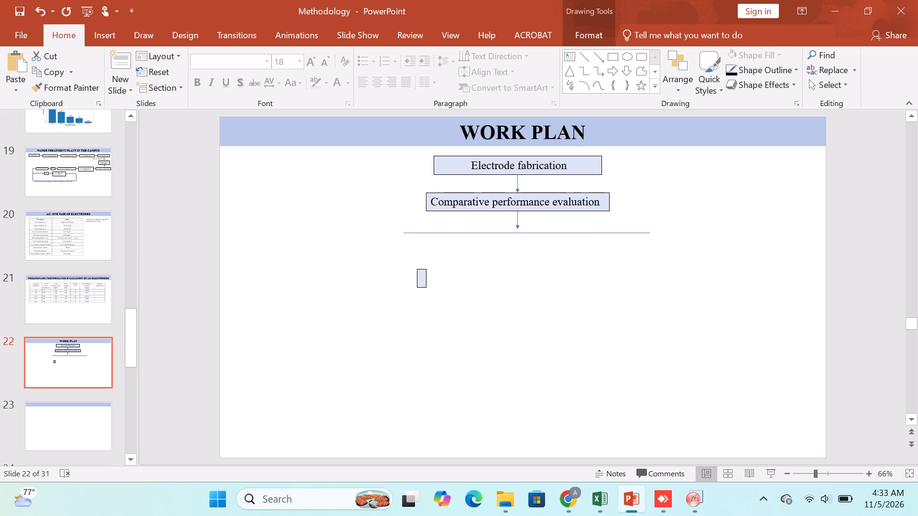
{"action": "left_click_drag", "start_coordinate": [623, 236], "coordinate": [615, 235]}
{"action": "left_click", "coordinate": [551, 268]}
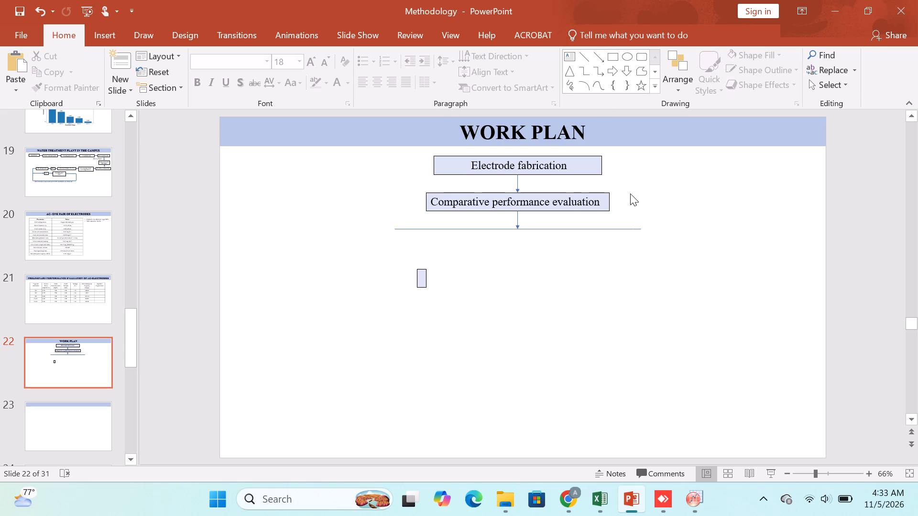
{"action": "left_click", "coordinate": [611, 234]}
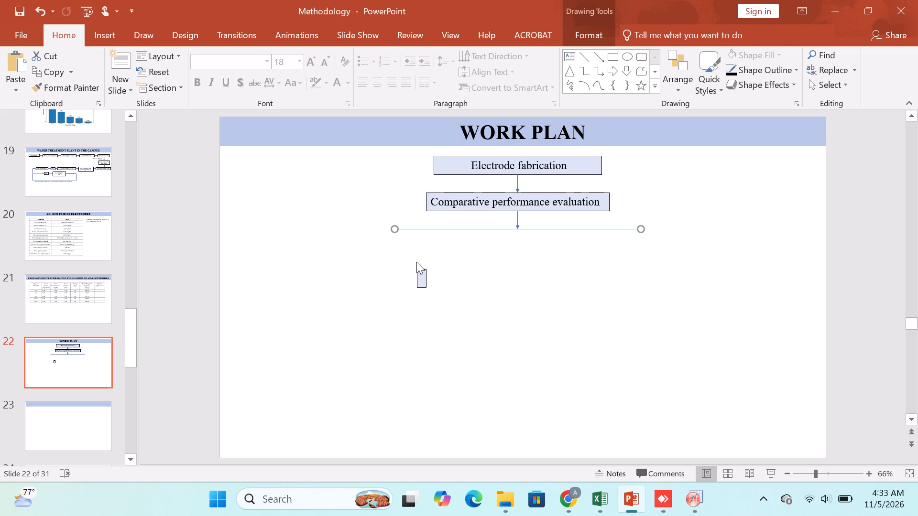
{"action": "left_click_drag", "start_coordinate": [398, 228], "coordinate": [394, 229], "text": "shift"}
{"action": "left_click_drag", "start_coordinate": [394, 229], "coordinate": [369, 232], "text": "shift"}
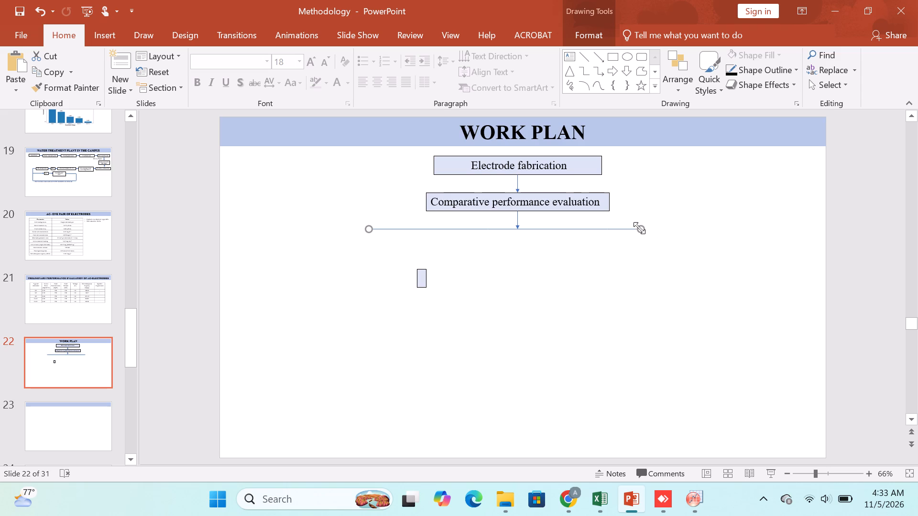
{"action": "left_click_drag", "start_coordinate": [639, 228], "coordinate": [661, 226], "text": "shift"}
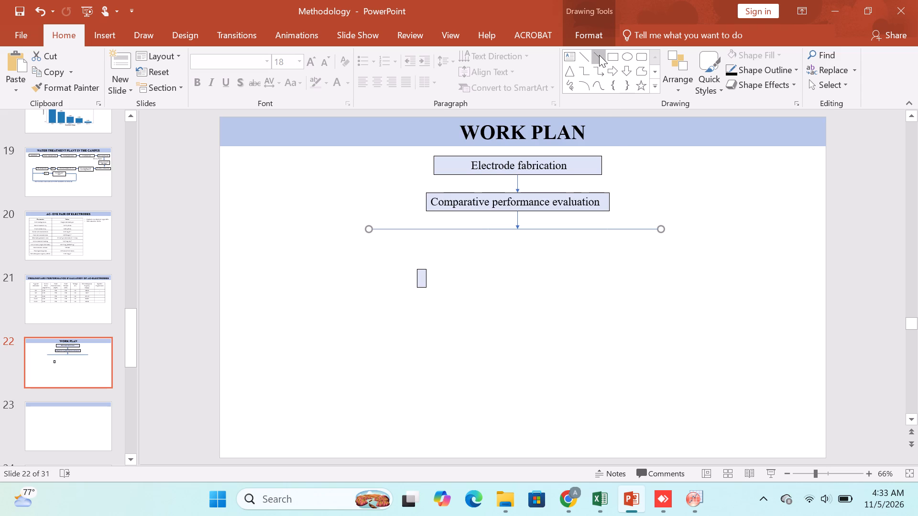
Draw a short downward arrow from the left end of the horizontal line.
{"action": "left_click", "coordinate": [599, 55]}
{"action": "left_click_drag", "start_coordinate": [369, 229], "coordinate": [372, 248], "text": "shift"}
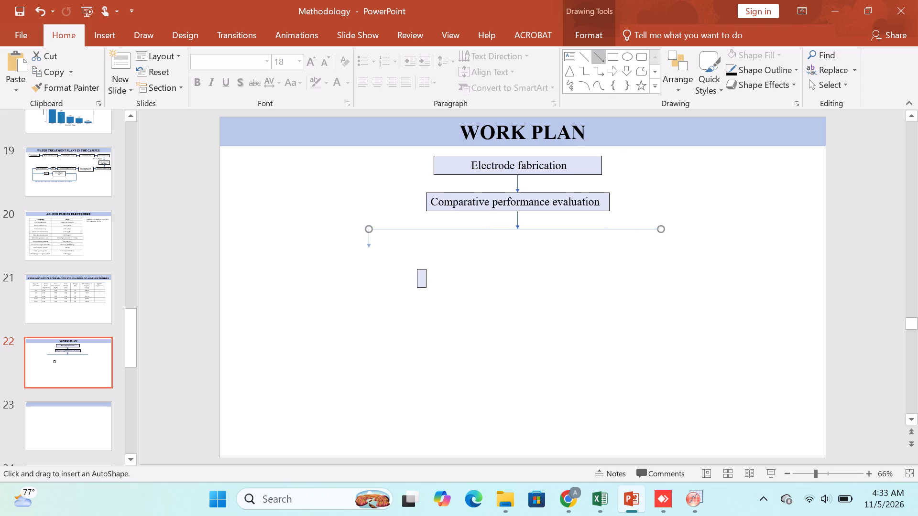
{"action": "left_click_drag", "start_coordinate": [372, 248], "coordinate": [372, 251], "text": "shift"}
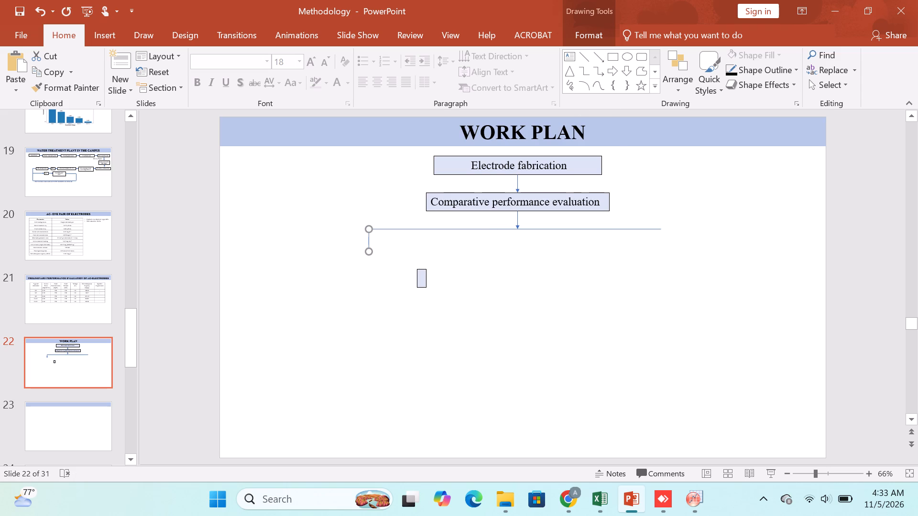
{"action": "left_click", "coordinate": [512, 256]}
Duplicate the left branch arrow and place the copy on the horizontal line, directly below the centre of the "Comparative performance evaluation" box.
{"action": "left_click", "coordinate": [370, 247]}
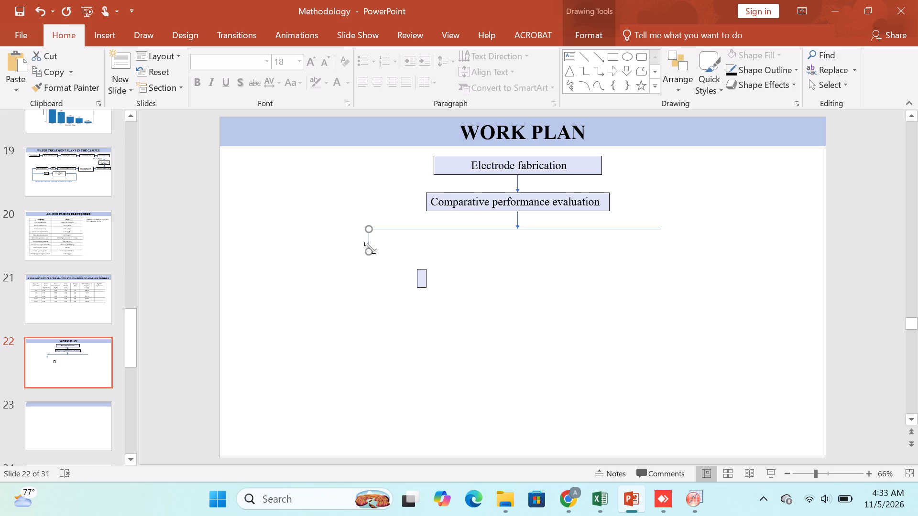
{"action": "key", "text": "ctrl+c"}
{"action": "left_click", "coordinate": [466, 248]}
{"action": "key", "text": "ctrl+v"}
{"action": "left_click_drag", "start_coordinate": [375, 250], "coordinate": [516, 238]}
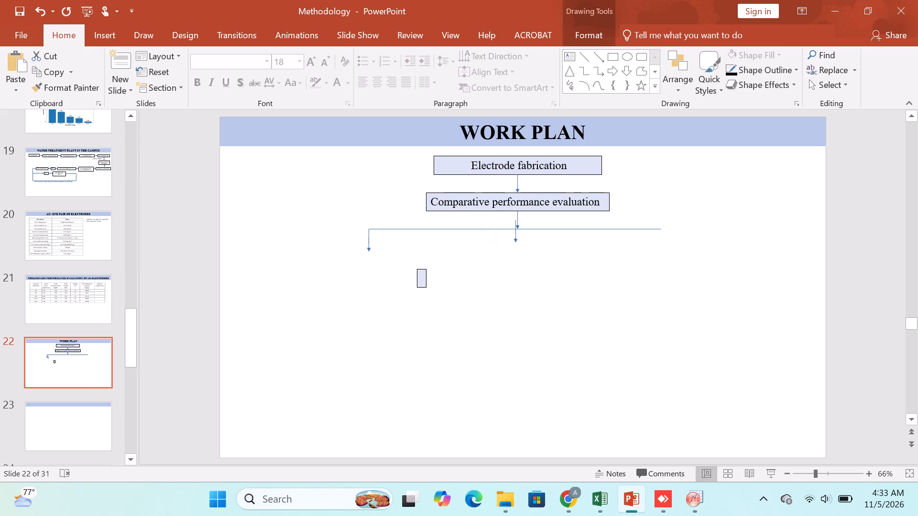
{"action": "left_click_drag", "start_coordinate": [516, 238], "coordinate": [517, 244]}
{"action": "left_click", "coordinate": [478, 258]}
Duplicate the middle branch arrow and place the copy at the right end of the horizontal line.
{"action": "left_click", "coordinate": [518, 246]}
{"action": "key", "text": "ctrl+c"}
{"action": "left_click", "coordinate": [705, 262]}
{"action": "key", "text": "ctrl+v"}
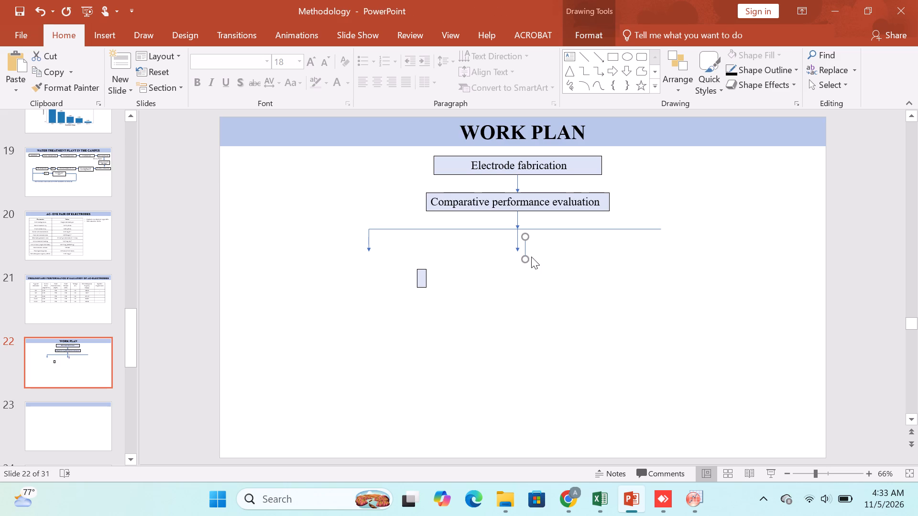
{"action": "left_click_drag", "start_coordinate": [526, 249], "coordinate": [661, 245]}
{"action": "left_click_drag", "start_coordinate": [661, 245], "coordinate": [662, 244]}
{"action": "left_click", "coordinate": [618, 276]}
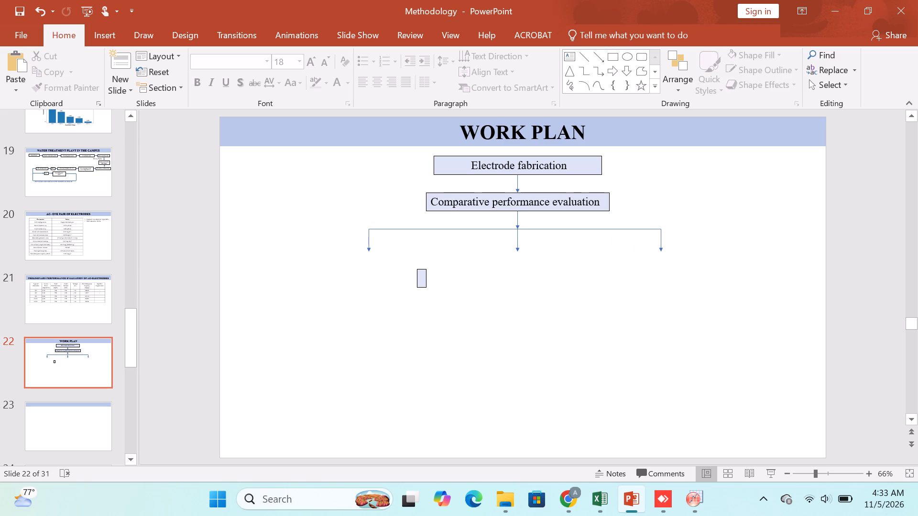
Replace the arrow between the "Comparative performance evaluation" box and the horizontal line with a plain straight line.
{"action": "left_click", "coordinate": [516, 220]}
{"action": "key", "text": "Delete"}
{"action": "left_click", "coordinate": [587, 62]}
{"action": "left_click_drag", "start_coordinate": [516, 212], "coordinate": [519, 214], "text": "shift"}
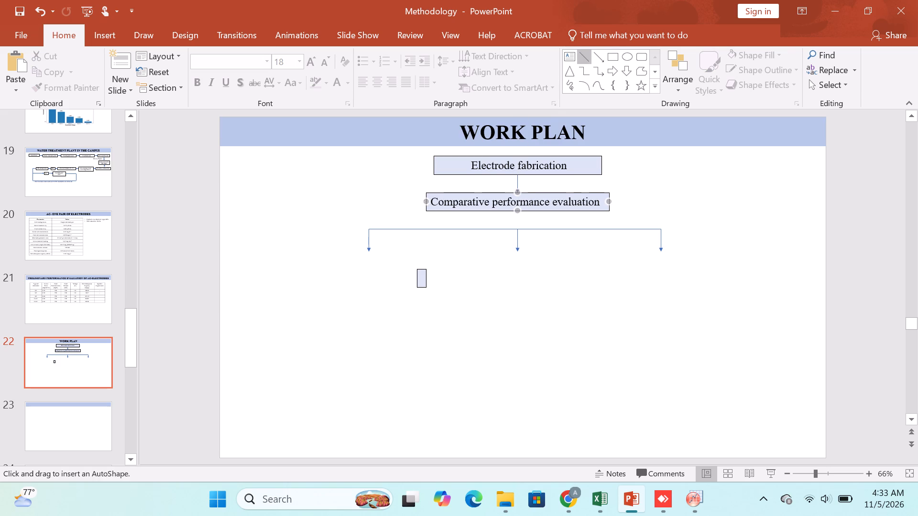
{"action": "left_click_drag", "start_coordinate": [519, 214], "coordinate": [521, 226], "text": "shift"}
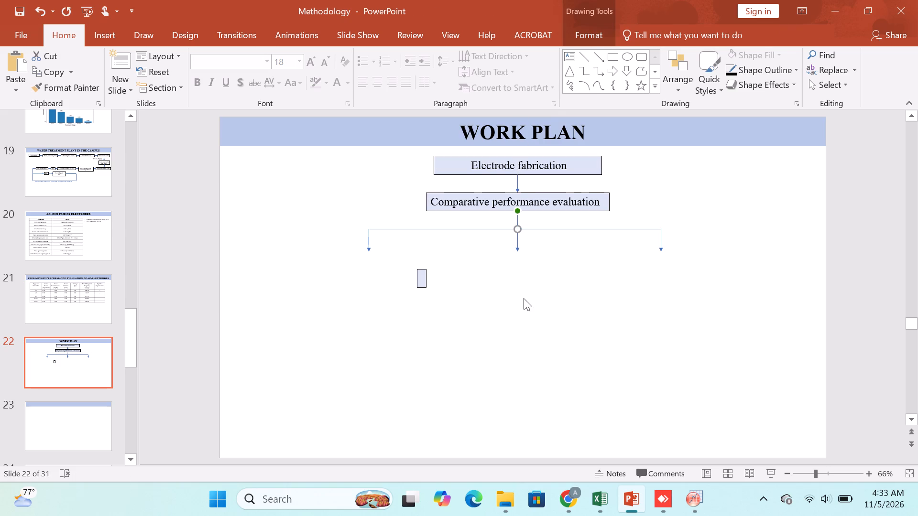
{"action": "left_click", "coordinate": [524, 298]}
Move the empty box to the tip of the left branch arrow, widen it on both sides and centre it under the arrow.
{"action": "left_click", "coordinate": [427, 281]}
{"action": "left_click_drag", "start_coordinate": [416, 280], "coordinate": [368, 275]}
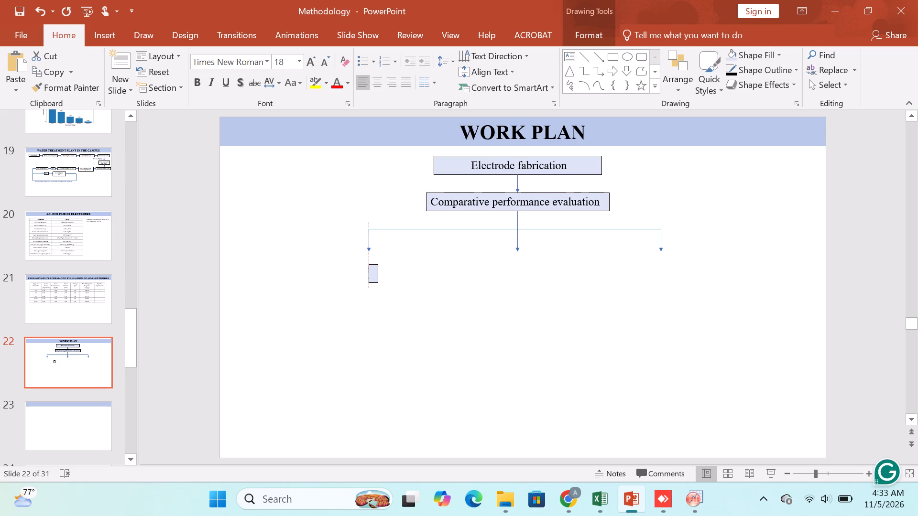
{"action": "left_click_drag", "start_coordinate": [368, 275], "coordinate": [365, 264]}
{"action": "scroll", "coordinate": [375, 265], "scroll_direction": "up", "scroll_amount": 1, "text": "ctrl"}
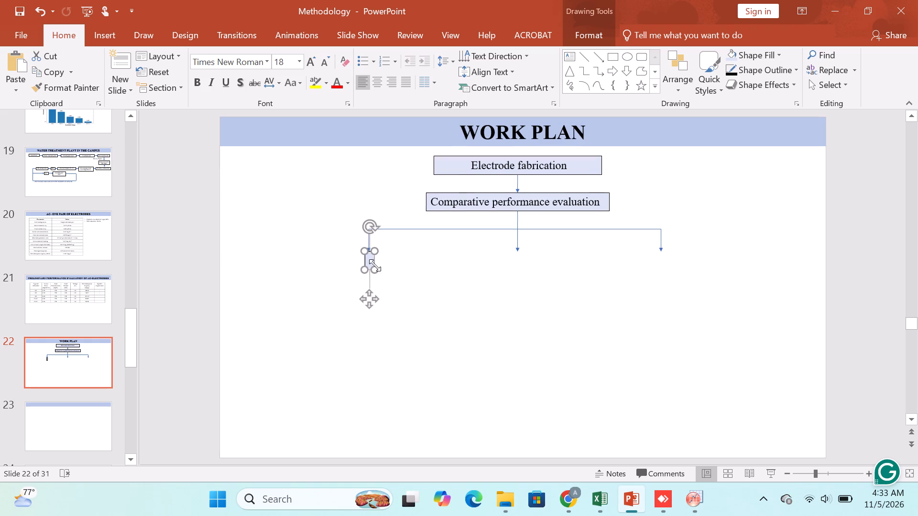
{"action": "scroll", "coordinate": [372, 265], "scroll_direction": "up", "scroll_amount": 5, "text": "ctrl"}
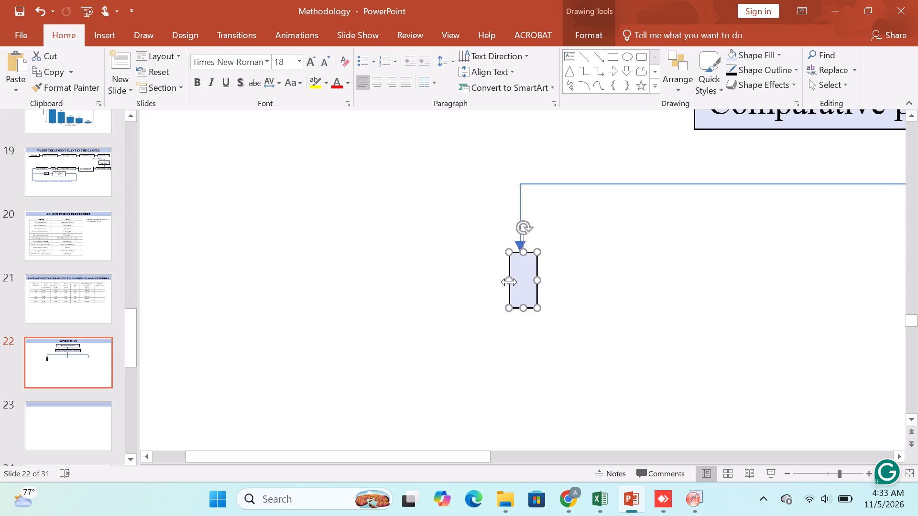
{"action": "left_click_drag", "start_coordinate": [509, 282], "coordinate": [420, 280]}
{"action": "left_click_drag", "start_coordinate": [537, 278], "coordinate": [633, 290]}
{"action": "scroll", "coordinate": [513, 292], "scroll_direction": "down", "scroll_amount": 2, "text": "ctrl"}
{"action": "left_click_drag", "start_coordinate": [465, 260], "coordinate": [460, 260]}
{"action": "left_click", "coordinate": [578, 494]}
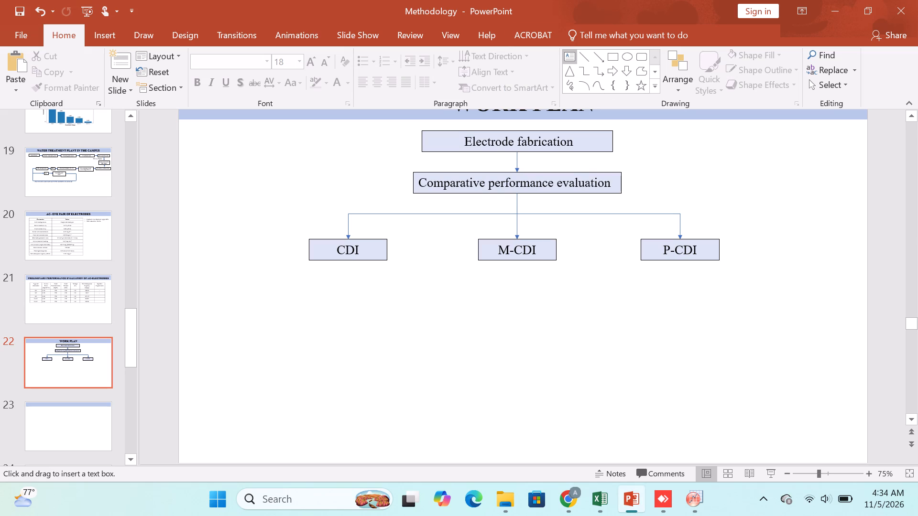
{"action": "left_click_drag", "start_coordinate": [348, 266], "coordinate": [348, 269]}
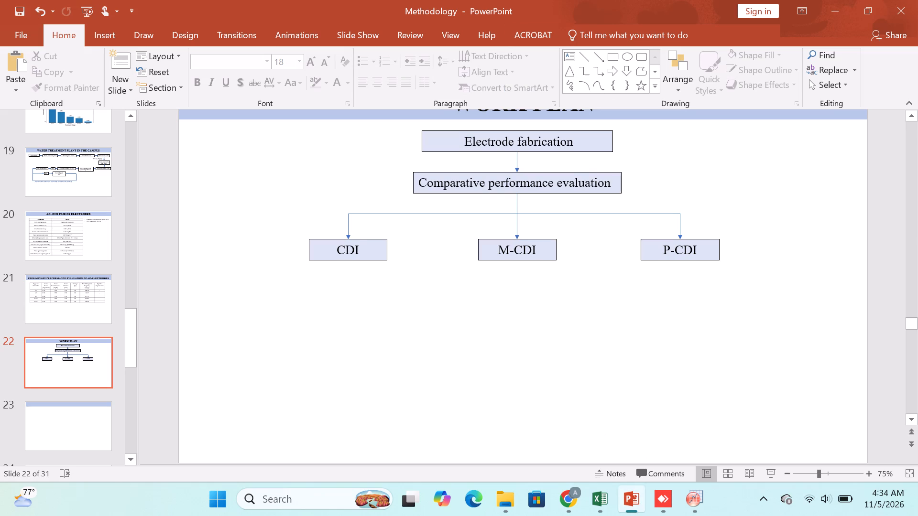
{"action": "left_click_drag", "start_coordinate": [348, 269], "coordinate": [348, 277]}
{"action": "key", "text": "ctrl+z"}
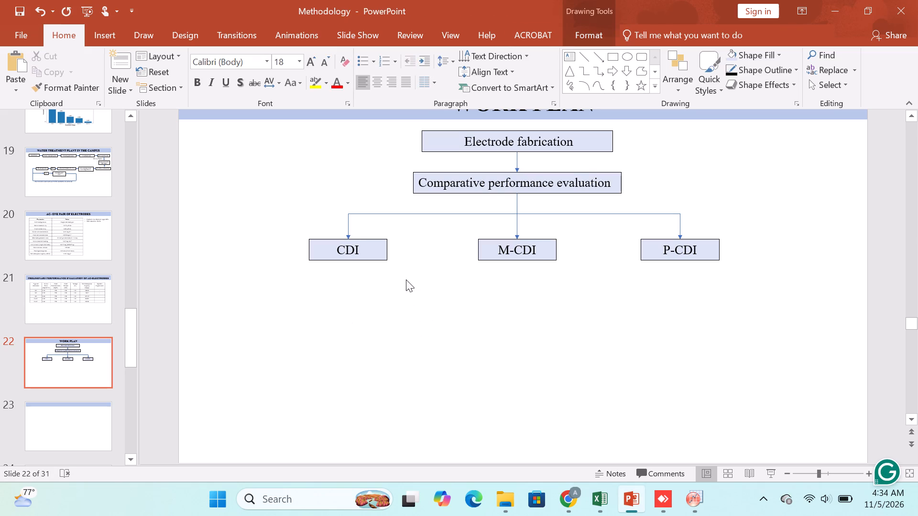
Draw a short vertical line down from the "CDI" box and place a copy of it below the "M-CDI" box.
{"action": "left_click", "coordinate": [579, 58]}
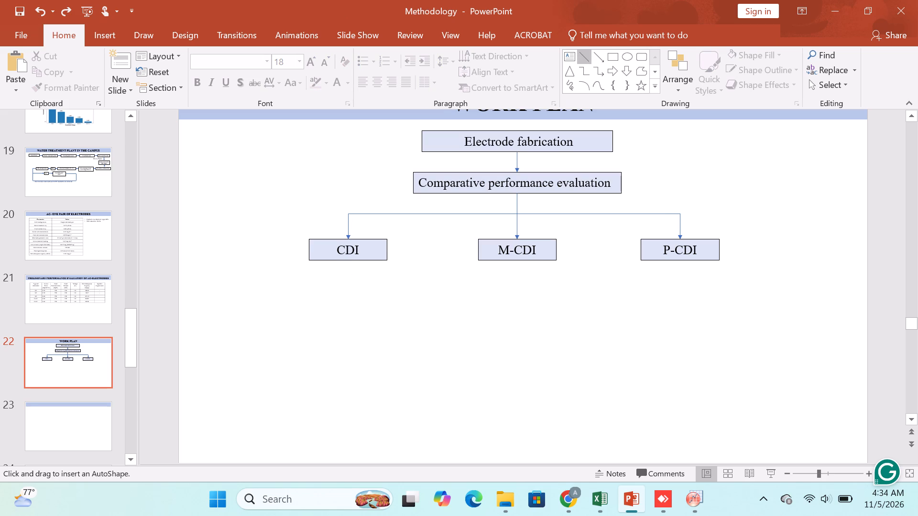
{"action": "left_click_drag", "start_coordinate": [348, 261], "coordinate": [348, 281], "text": "shift"}
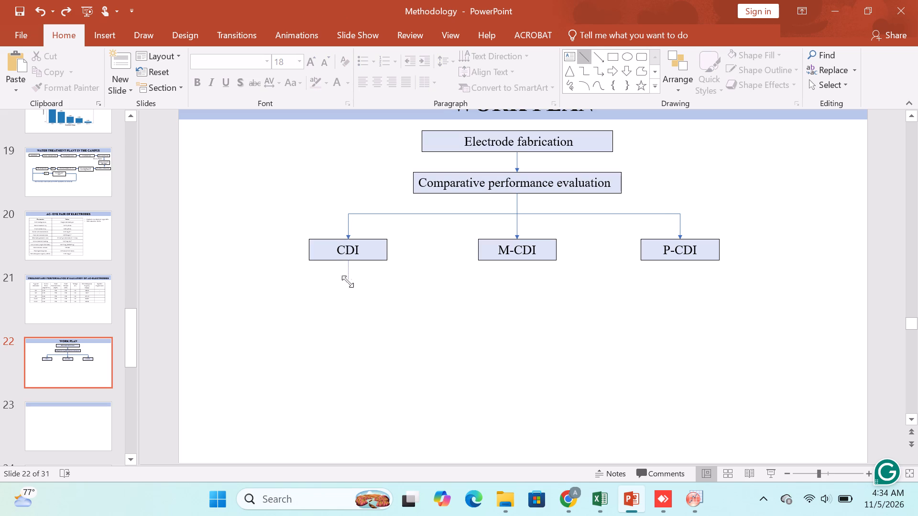
{"action": "left_click", "coordinate": [350, 274]}
{"action": "key", "text": "ctrl+c"}
{"action": "left_click", "coordinate": [435, 297]}
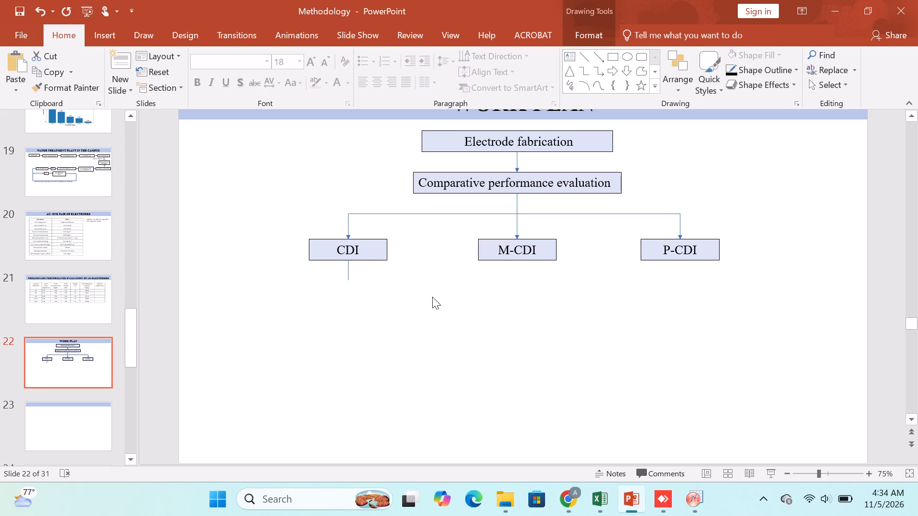
{"action": "key", "text": "ctrl+v"}
{"action": "left_click_drag", "start_coordinate": [357, 274], "coordinate": [519, 267]}
{"action": "left_click", "coordinate": [519, 283]}
{"action": "left_click", "coordinate": [561, 319]}
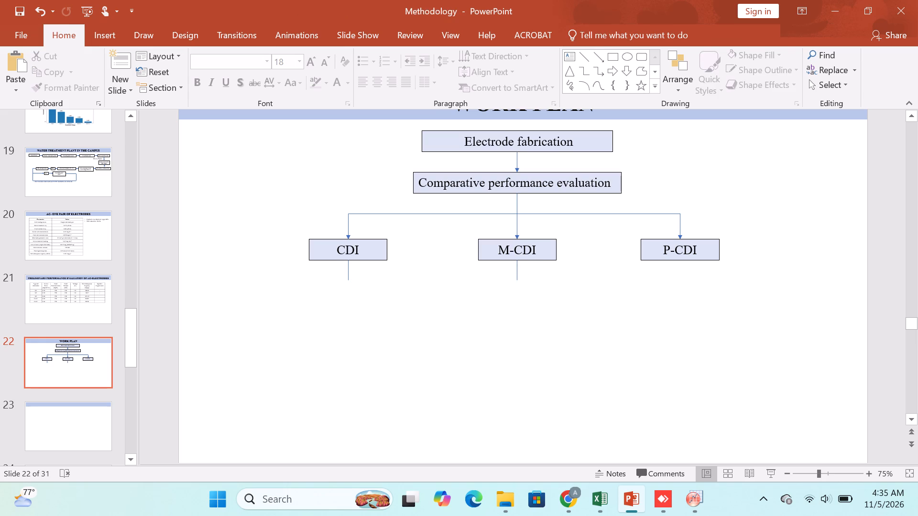
Duplicate the short line under the "M-CDI" box and centre the copy below the "P-CDI" box.
{"action": "left_click", "coordinate": [520, 270]}
{"action": "key", "text": "ctrl+c"}
{"action": "left_click", "coordinate": [680, 312], "text": "ctrl"}
{"action": "key", "text": "ctrl+v"}
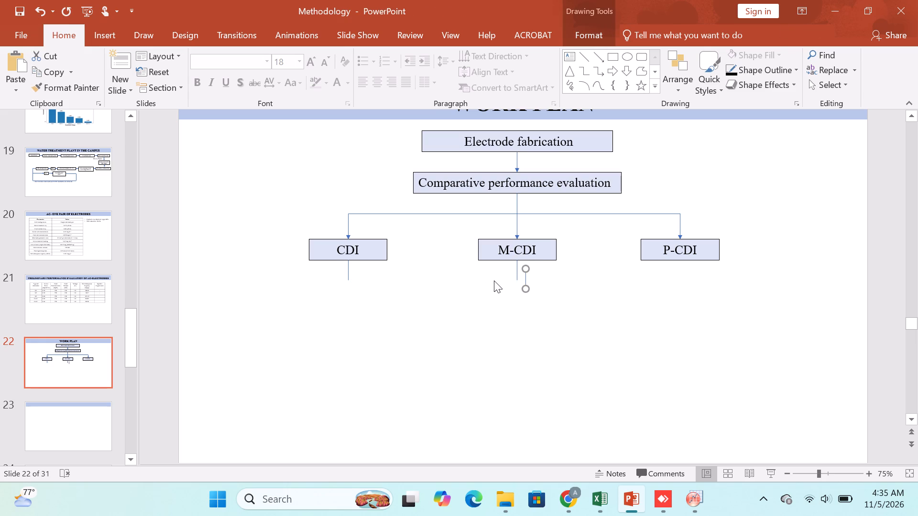
{"action": "left_click_drag", "start_coordinate": [525, 282], "coordinate": [679, 275]}
{"action": "left_click_drag", "start_coordinate": [679, 275], "coordinate": [681, 274]}
{"action": "left_click", "coordinate": [616, 282]}
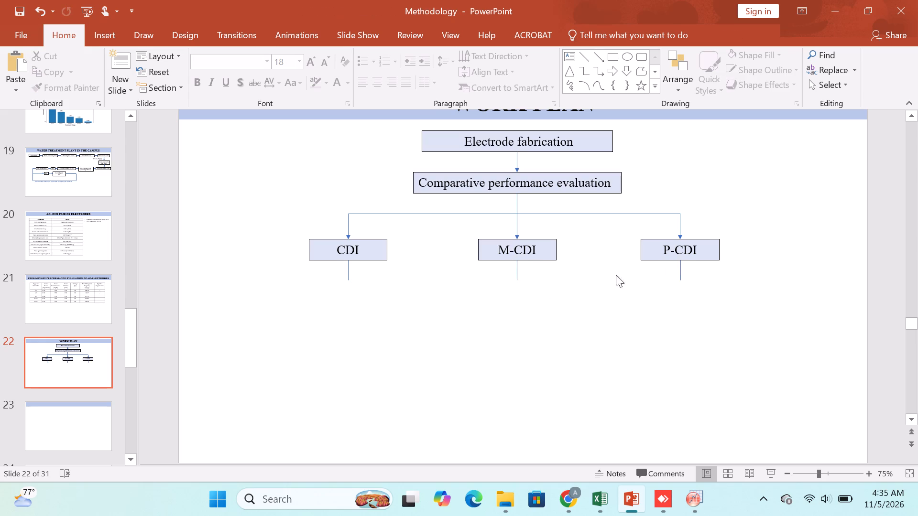
Draw a horizontal line joining the lower ends of the three vertical lines under "CDI", "M-CDI" and "P-CDI".
{"action": "left_click", "coordinate": [582, 62]}
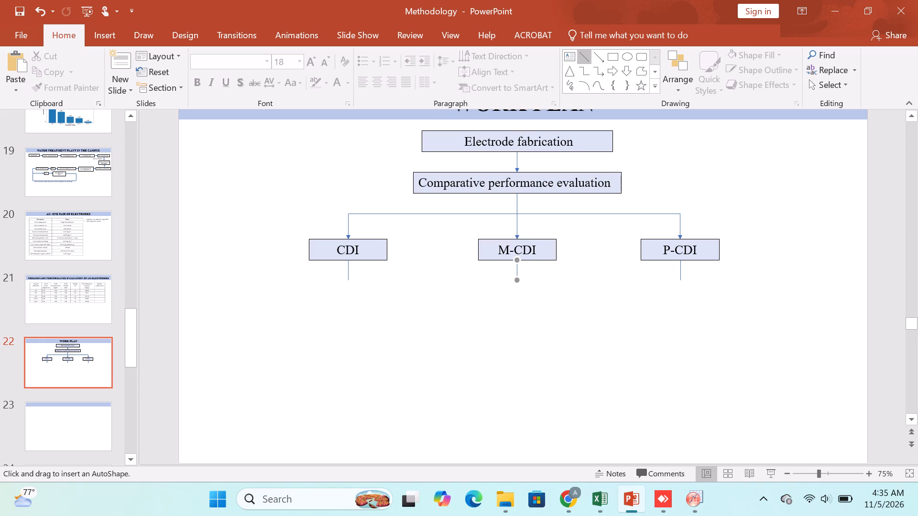
{"action": "left_click_drag", "start_coordinate": [348, 280], "coordinate": [505, 277], "text": "shift"}
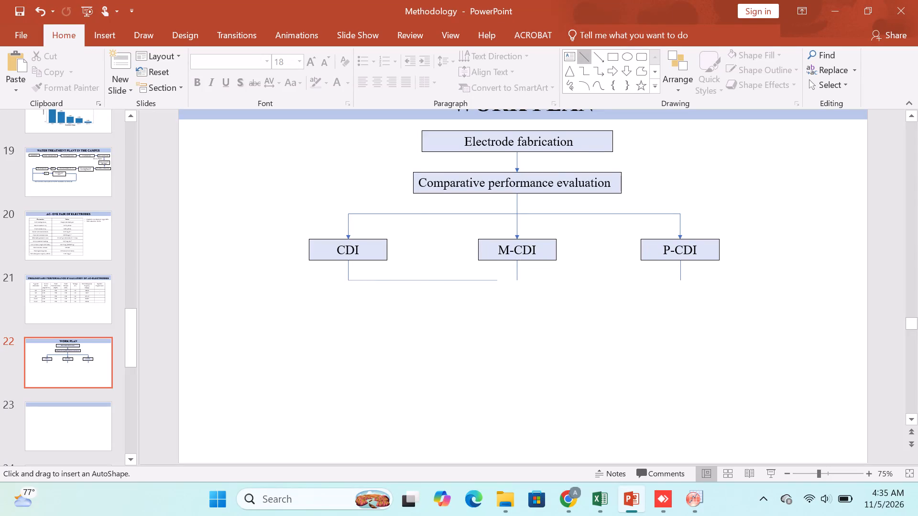
{"action": "left_click_drag", "start_coordinate": [505, 277], "coordinate": [683, 276], "text": "shift"}
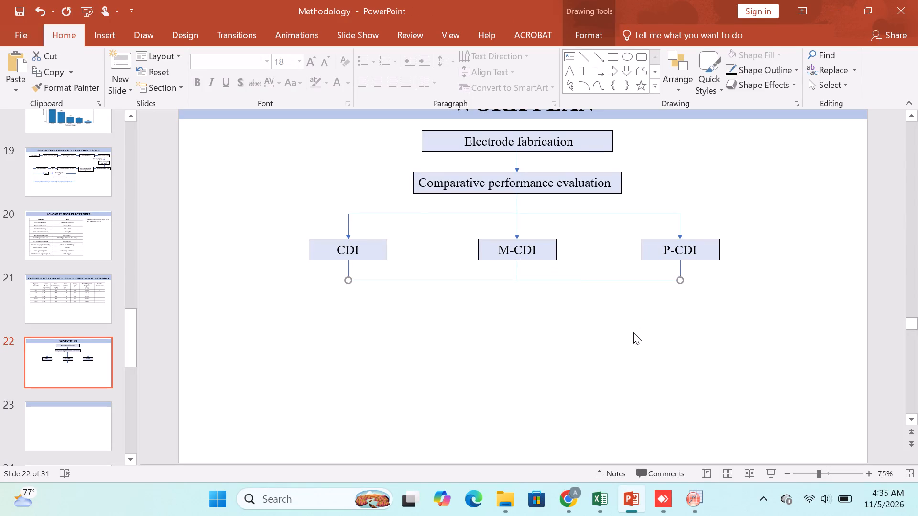
{"action": "left_click", "coordinate": [633, 332]}
Duplicate the arrow above the "M-CDI" box and place the copy pointing down from the middle of the lower horizontal line.
{"action": "left_click", "coordinate": [516, 232]}
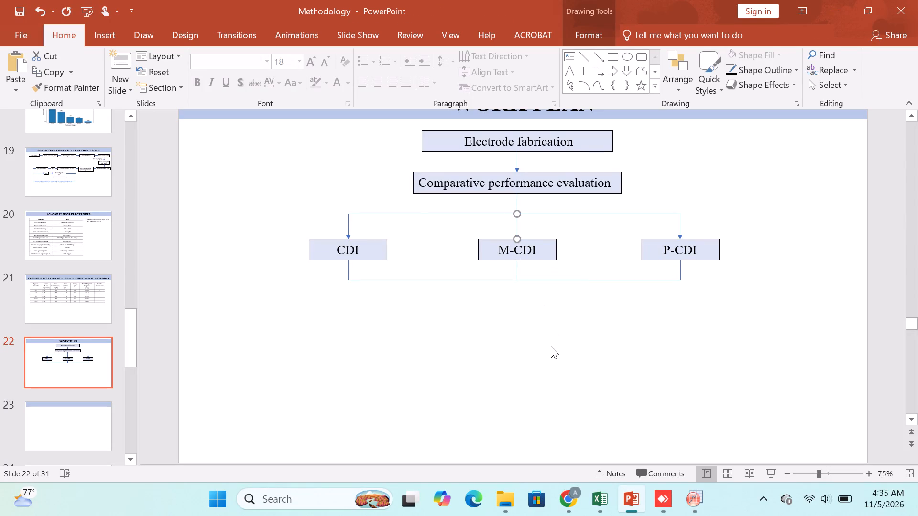
{"action": "key", "text": "ctrl+c"}
{"action": "left_click", "coordinate": [547, 348]}
{"action": "key", "text": "ctrl+v"}
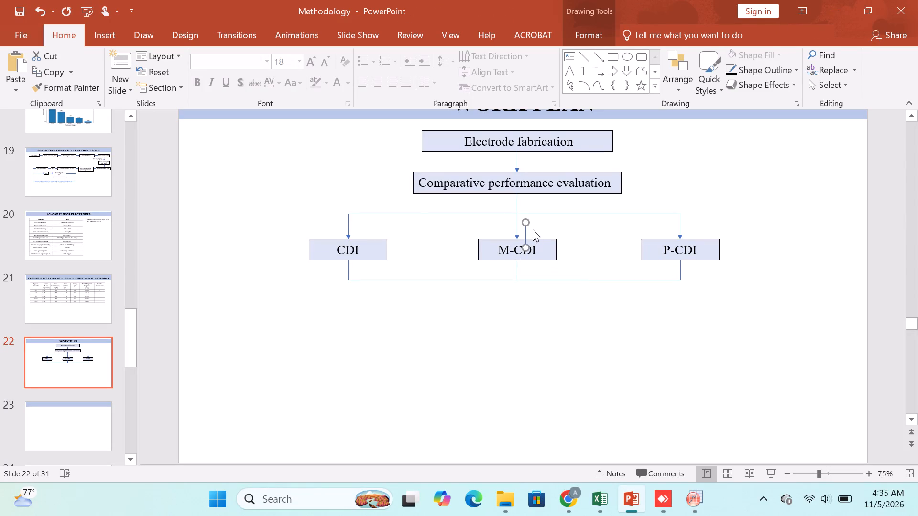
{"action": "left_click_drag", "start_coordinate": [521, 229], "coordinate": [514, 283]}
{"action": "left_click_drag", "start_coordinate": [514, 283], "coordinate": [514, 286]}
{"action": "left_click", "coordinate": [543, 319]}
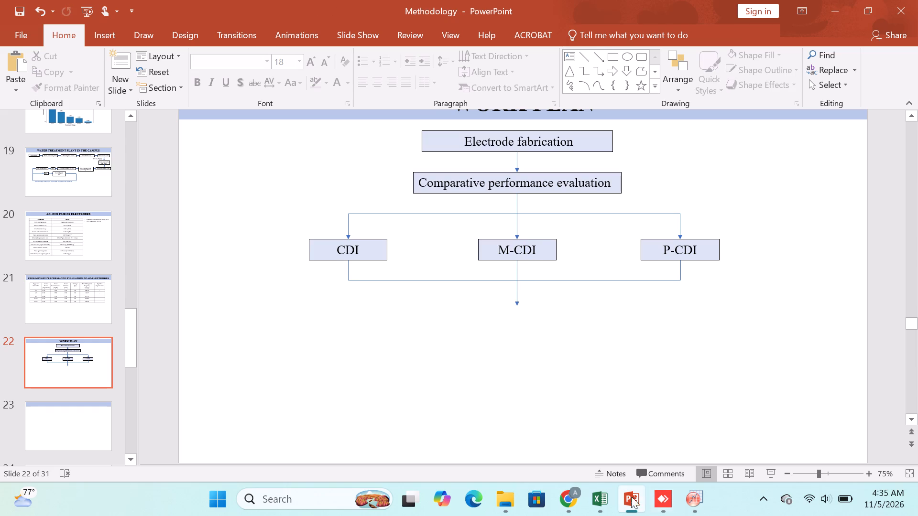
Copy "Polymer coating optimization" from the ChatGPT work plan and paste it on the PowerPoint slide, centred under the lower arrow.
{"action": "left_click", "coordinate": [572, 486]}
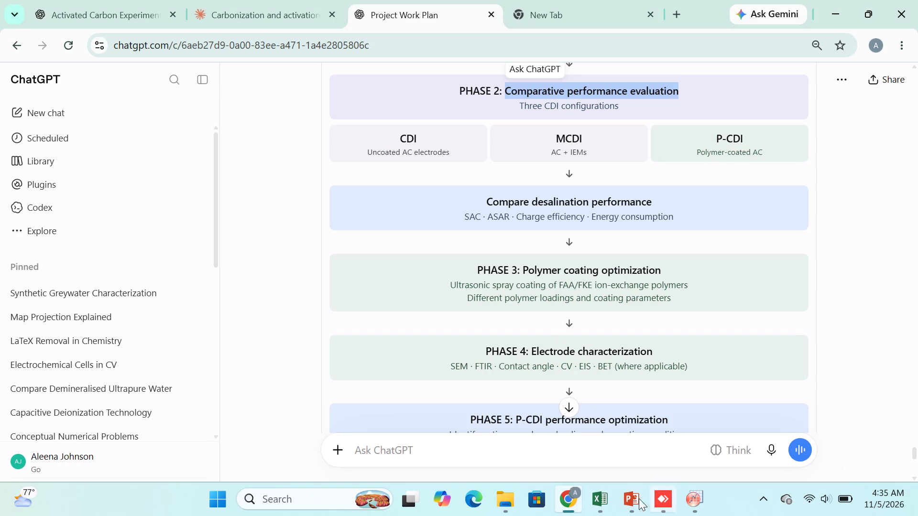
{"action": "left_click_drag", "start_coordinate": [520, 271], "coordinate": [562, 273]}
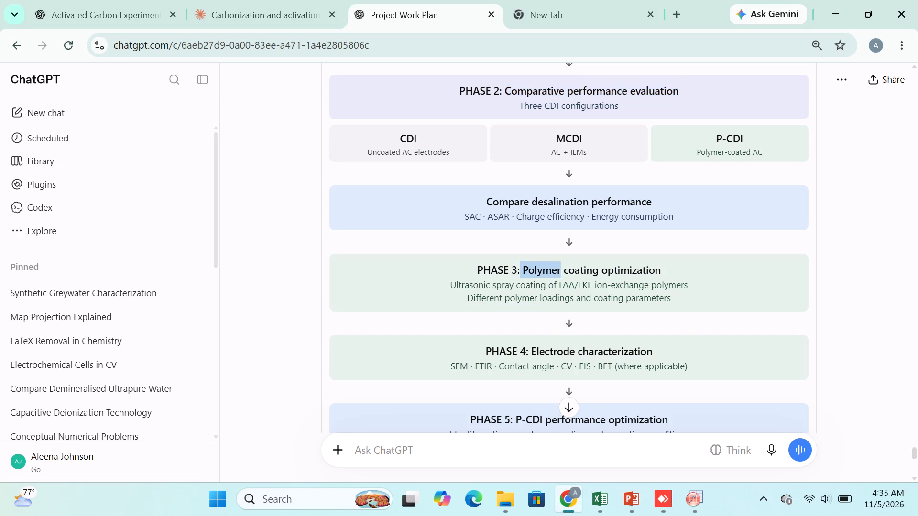
{"action": "left_click_drag", "start_coordinate": [562, 273], "coordinate": [666, 269]}
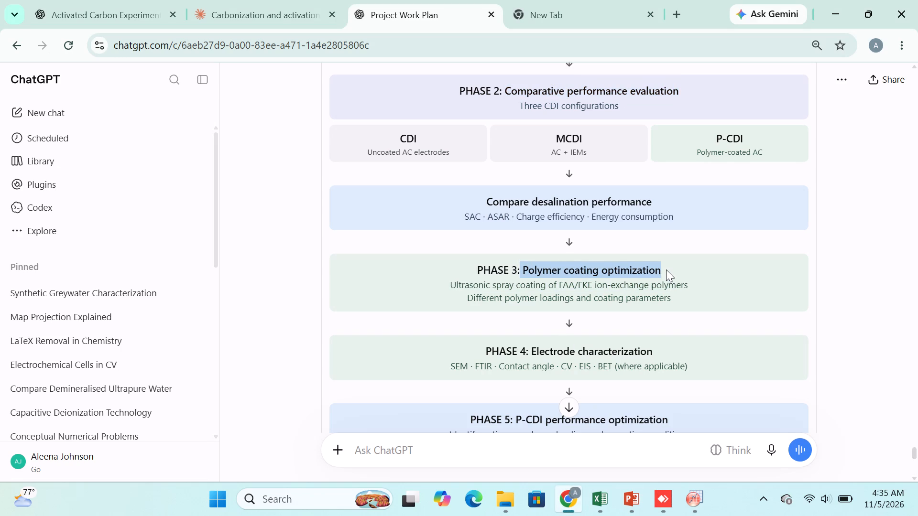
{"action": "key", "text": "ctrl+c"}
{"action": "left_click", "coordinate": [618, 467]}
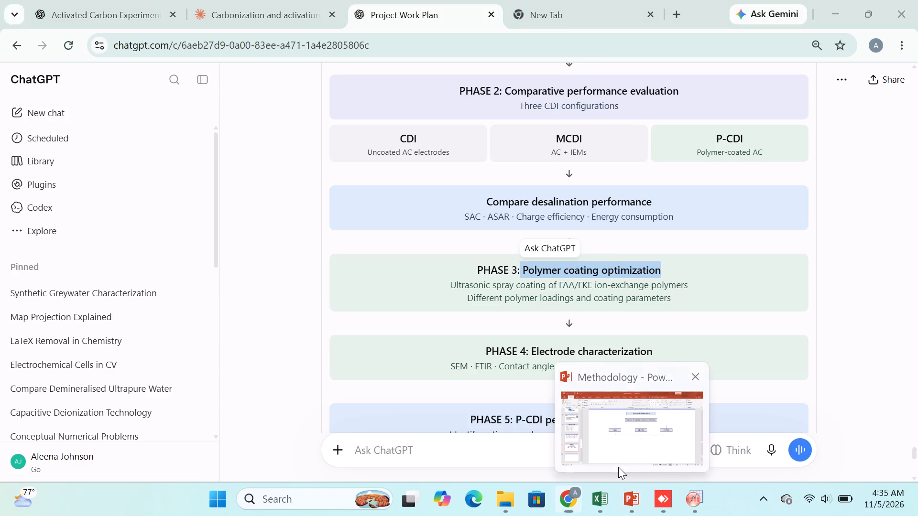
{"action": "key", "text": "ctrl+v"}
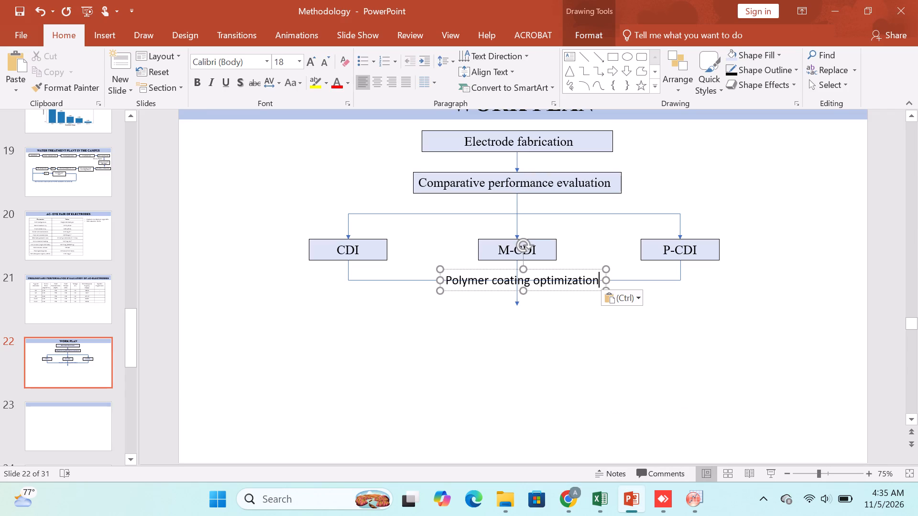
{"action": "left_click_drag", "start_coordinate": [573, 290], "coordinate": [563, 325]}
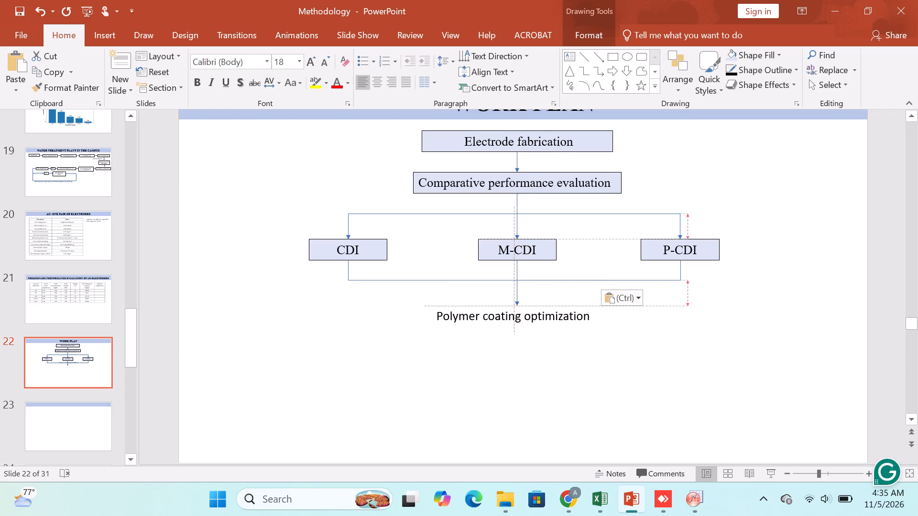
{"action": "left_click_drag", "start_coordinate": [563, 325], "coordinate": [568, 324]}
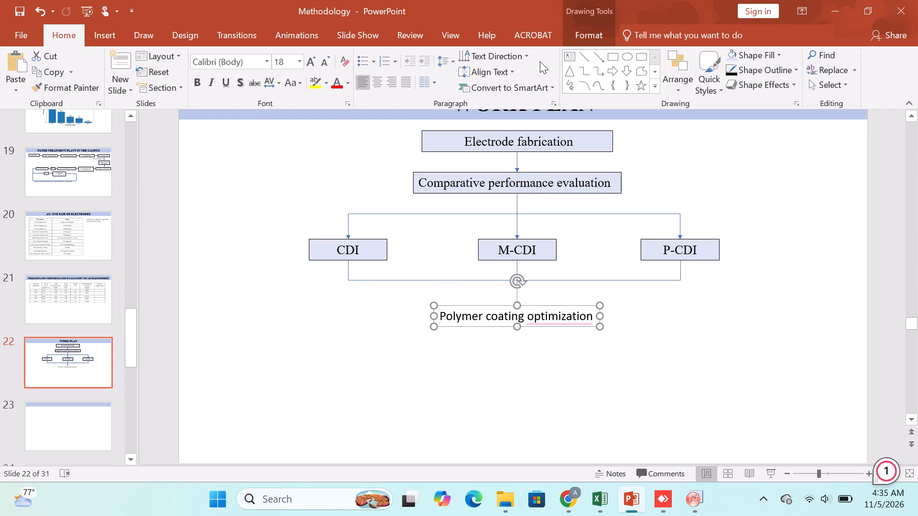
Format the "Polymer coating optimization" text box with Times New Roman, the light blue fill and a black outline.
{"action": "left_click", "coordinate": [266, 62]}
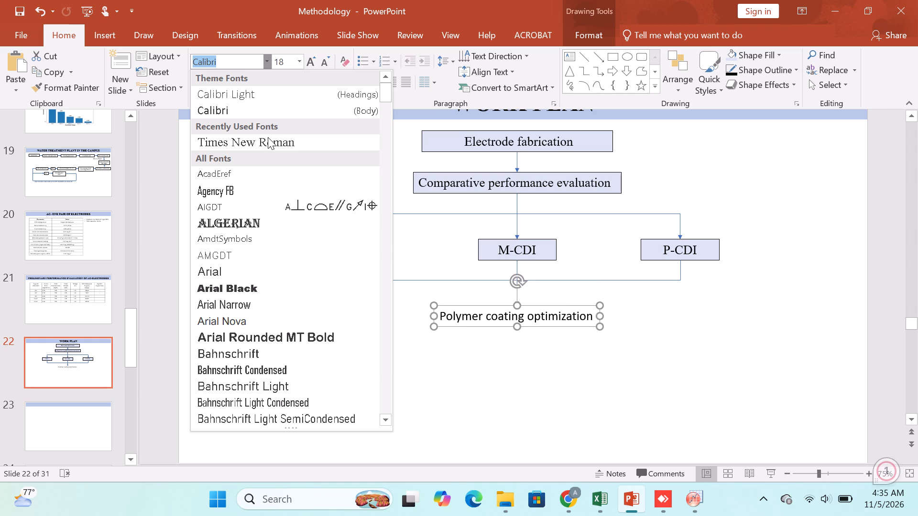
{"action": "left_click", "coordinate": [268, 151]}
{"action": "left_click", "coordinate": [290, 150]}
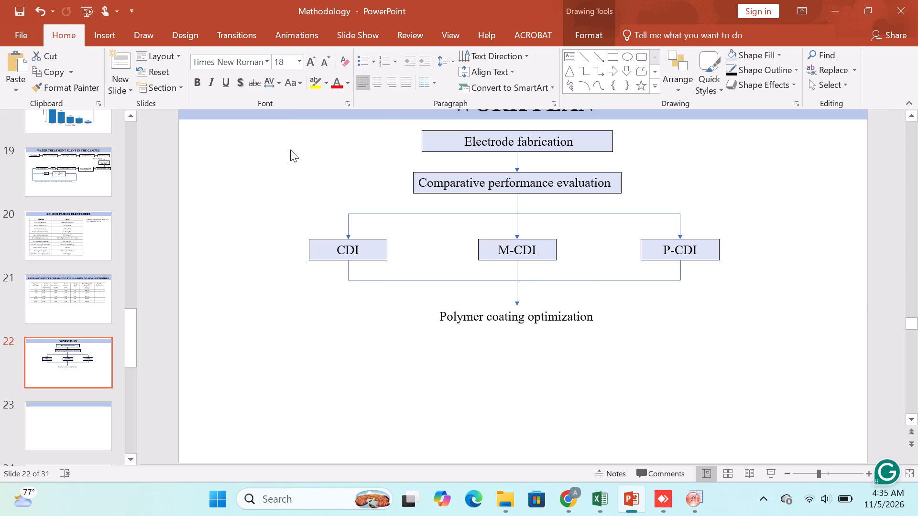
{"action": "left_click", "coordinate": [734, 56]}
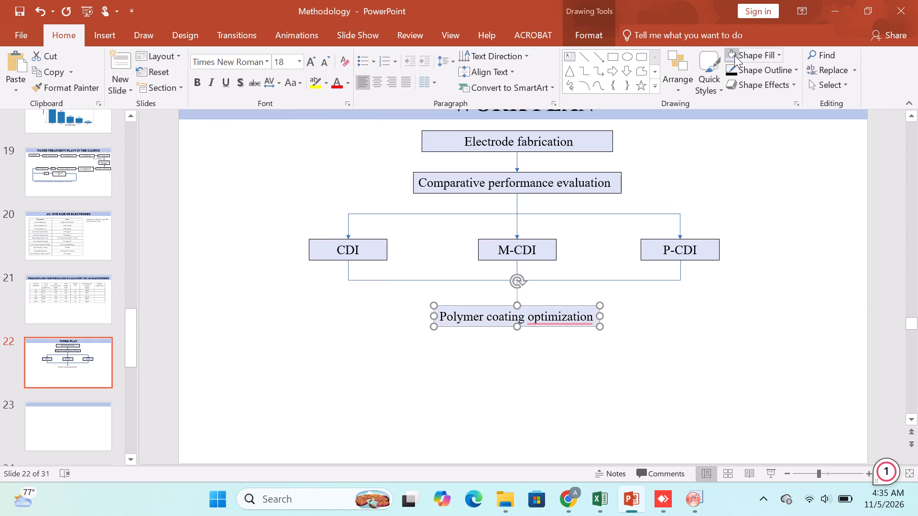
{"action": "left_click", "coordinate": [558, 358]}
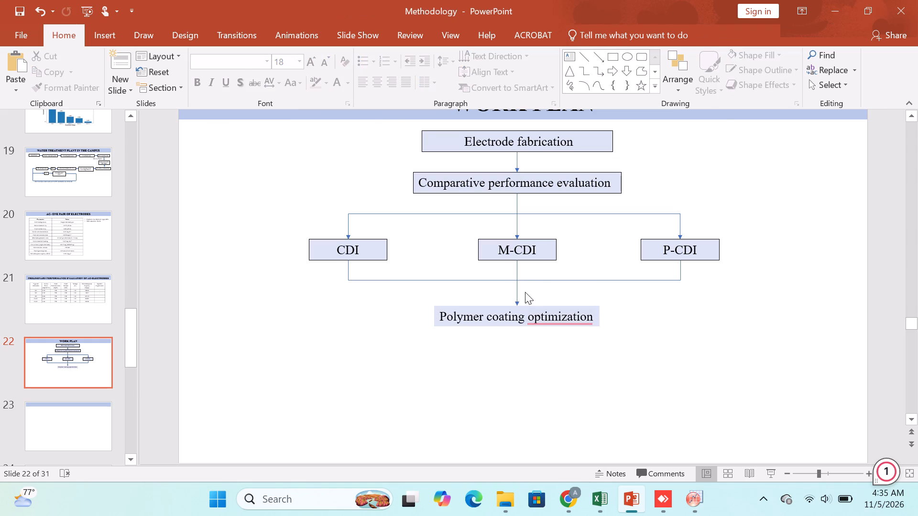
{"action": "left_click", "coordinate": [581, 318]}
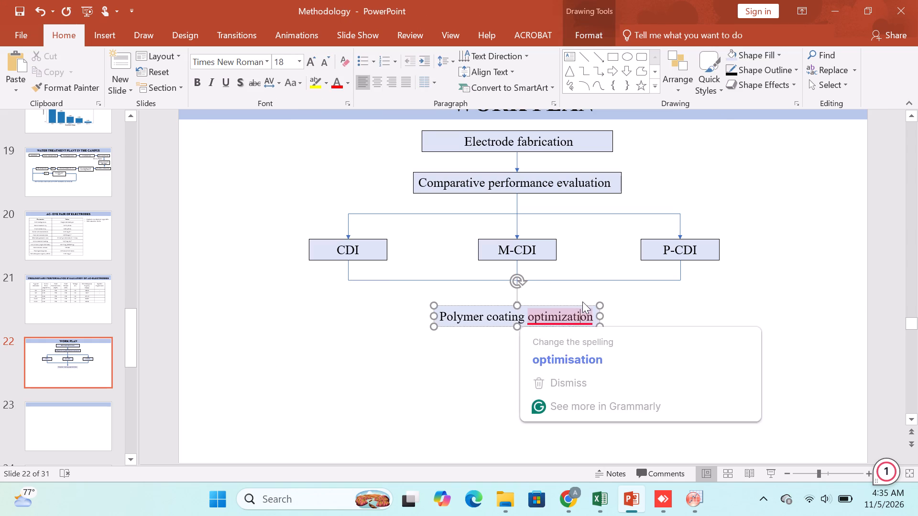
{"action": "left_click", "coordinate": [582, 301]}
{"action": "left_click", "coordinate": [585, 306]}
{"action": "left_click", "coordinate": [727, 71]}
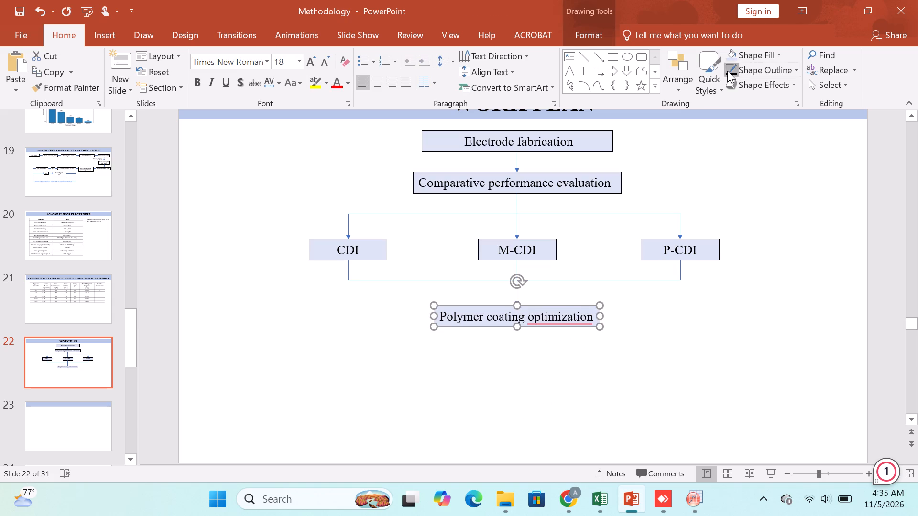
{"action": "left_click", "coordinate": [641, 344]}
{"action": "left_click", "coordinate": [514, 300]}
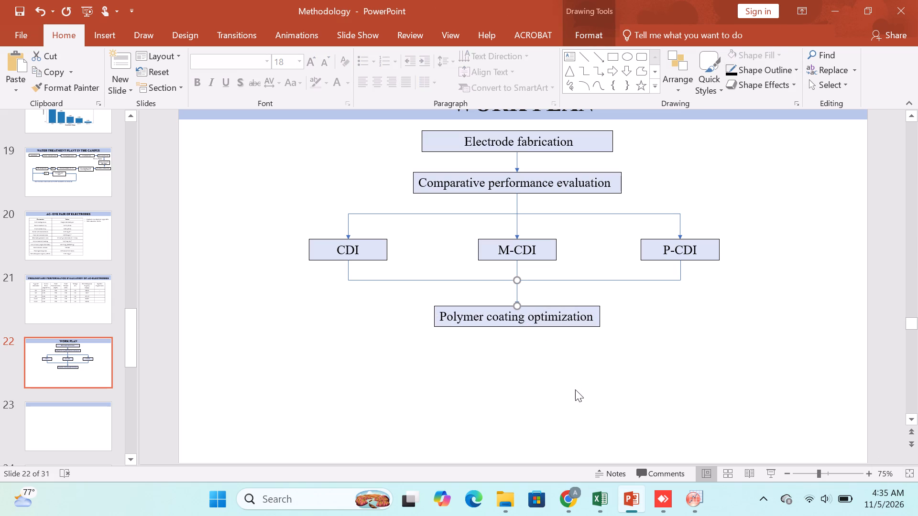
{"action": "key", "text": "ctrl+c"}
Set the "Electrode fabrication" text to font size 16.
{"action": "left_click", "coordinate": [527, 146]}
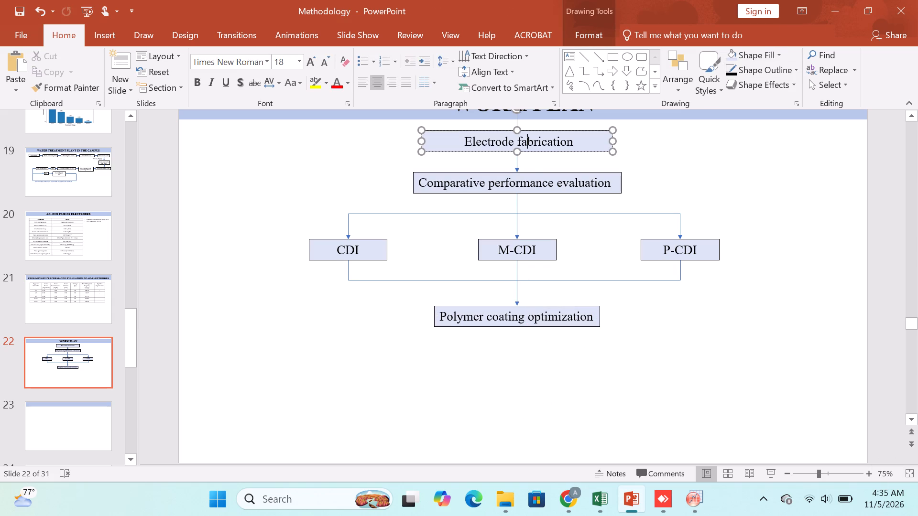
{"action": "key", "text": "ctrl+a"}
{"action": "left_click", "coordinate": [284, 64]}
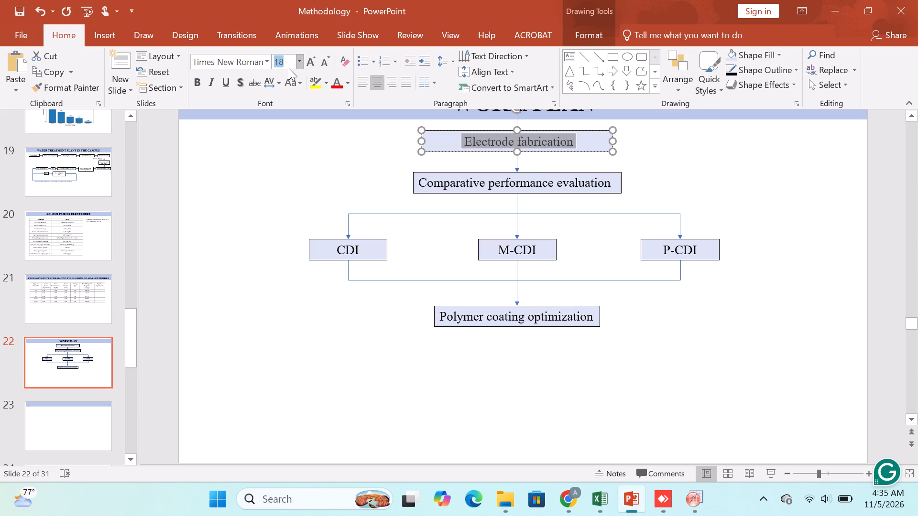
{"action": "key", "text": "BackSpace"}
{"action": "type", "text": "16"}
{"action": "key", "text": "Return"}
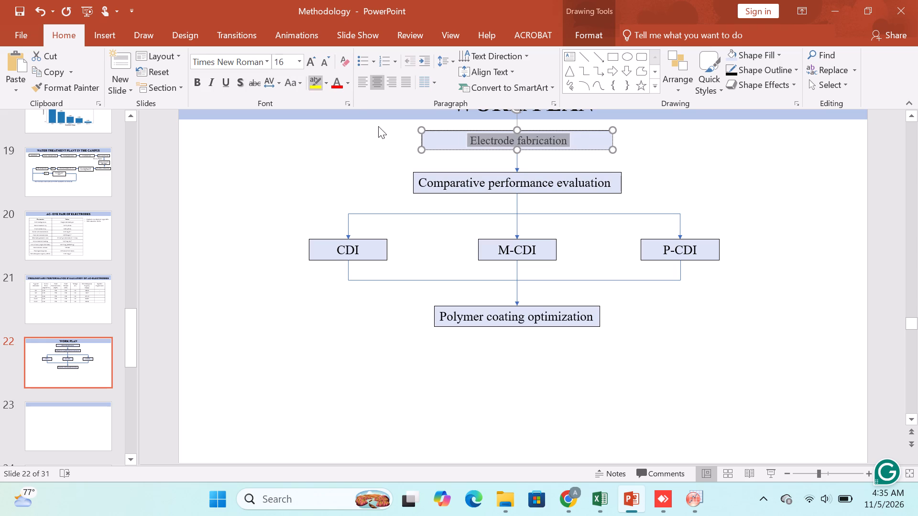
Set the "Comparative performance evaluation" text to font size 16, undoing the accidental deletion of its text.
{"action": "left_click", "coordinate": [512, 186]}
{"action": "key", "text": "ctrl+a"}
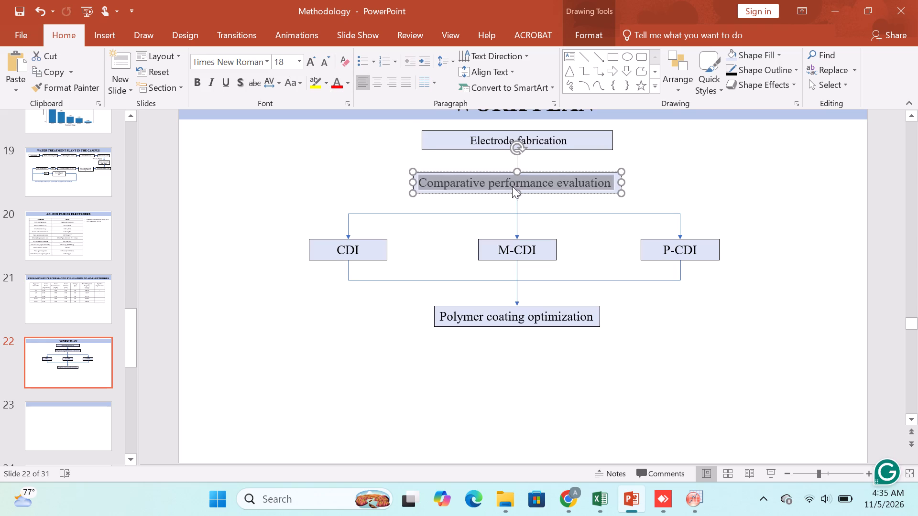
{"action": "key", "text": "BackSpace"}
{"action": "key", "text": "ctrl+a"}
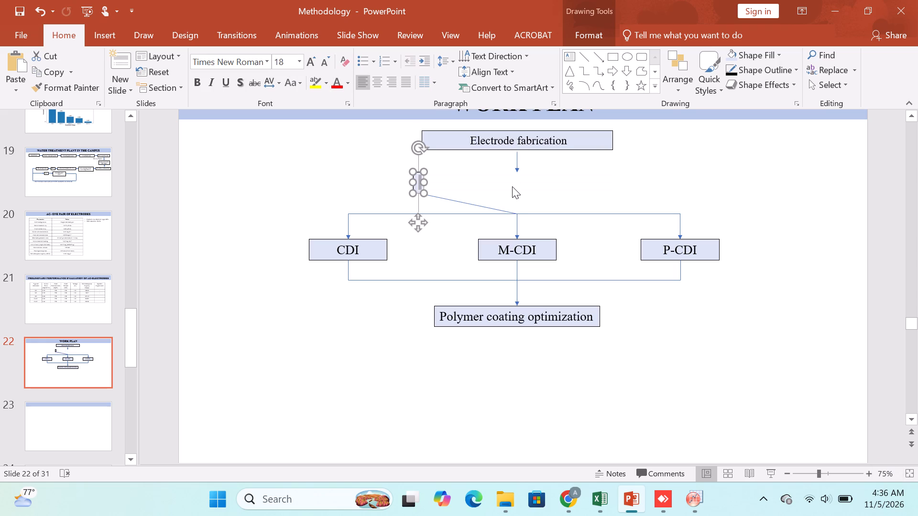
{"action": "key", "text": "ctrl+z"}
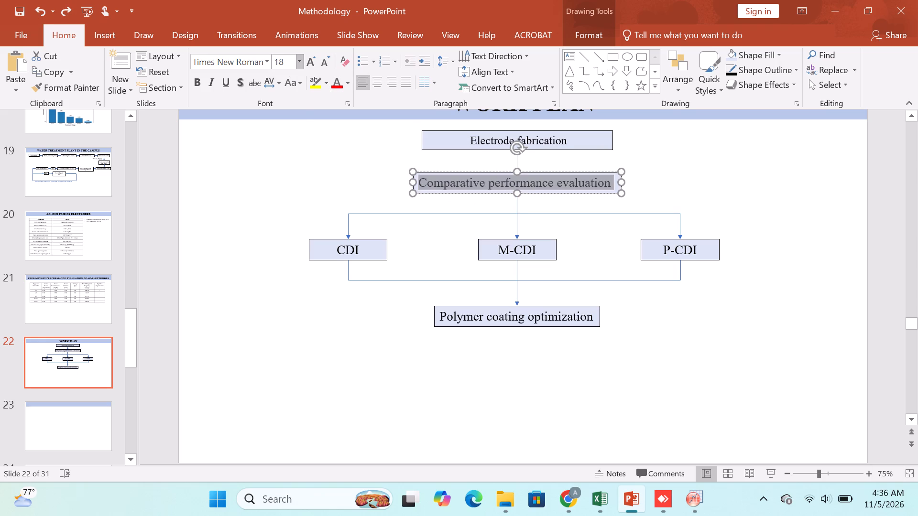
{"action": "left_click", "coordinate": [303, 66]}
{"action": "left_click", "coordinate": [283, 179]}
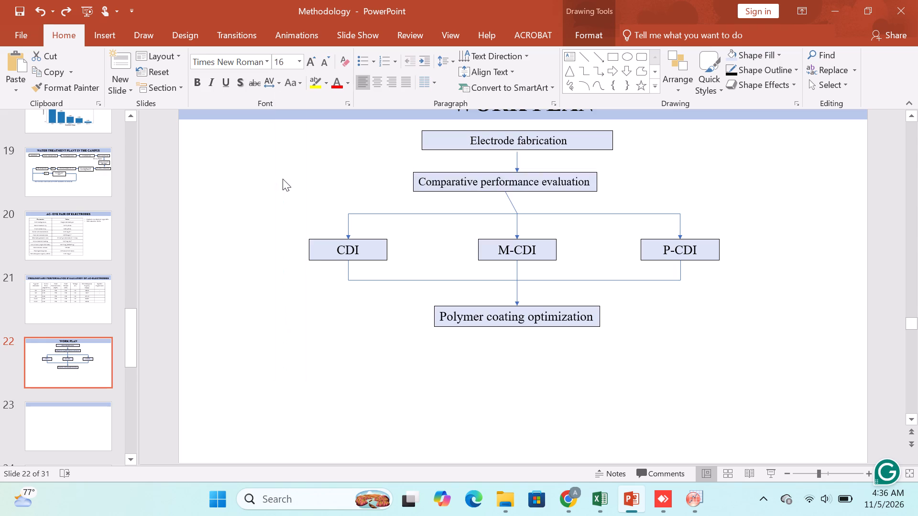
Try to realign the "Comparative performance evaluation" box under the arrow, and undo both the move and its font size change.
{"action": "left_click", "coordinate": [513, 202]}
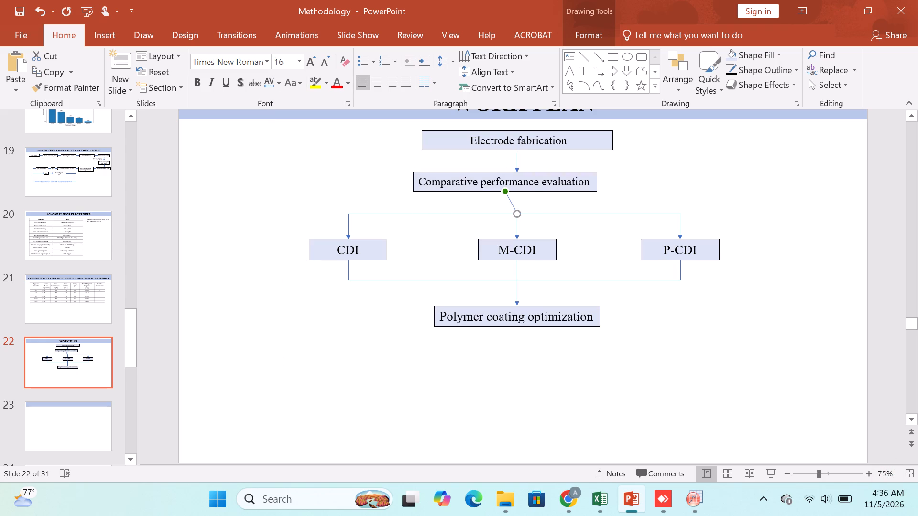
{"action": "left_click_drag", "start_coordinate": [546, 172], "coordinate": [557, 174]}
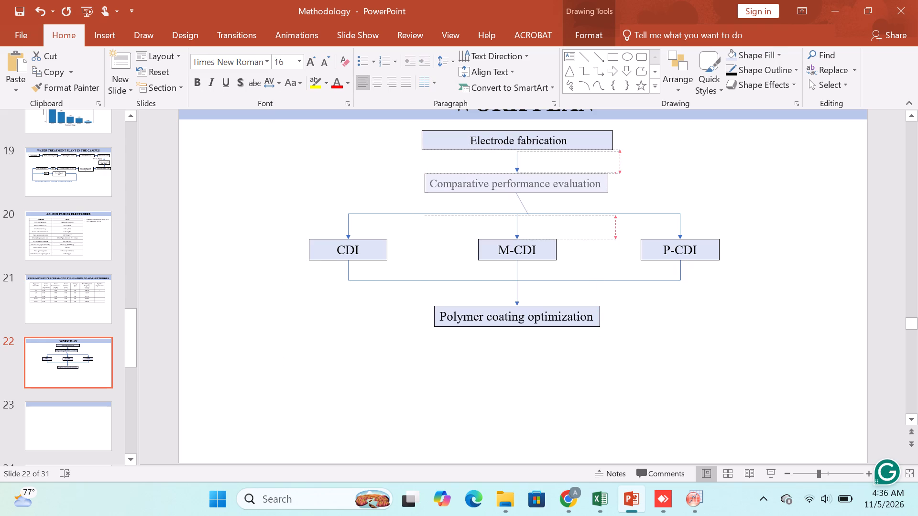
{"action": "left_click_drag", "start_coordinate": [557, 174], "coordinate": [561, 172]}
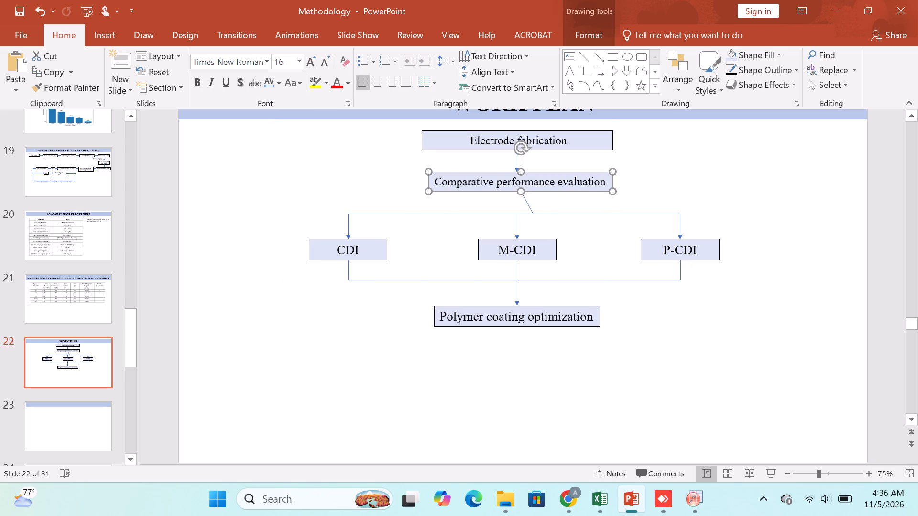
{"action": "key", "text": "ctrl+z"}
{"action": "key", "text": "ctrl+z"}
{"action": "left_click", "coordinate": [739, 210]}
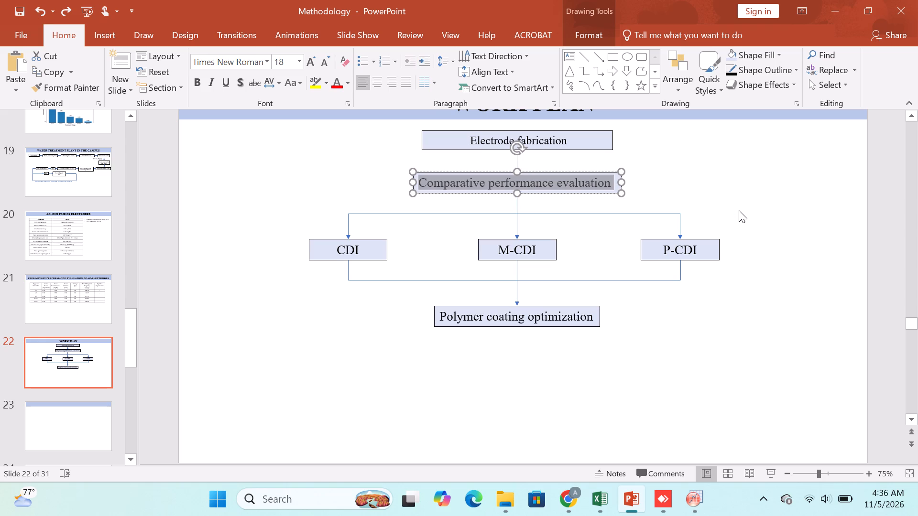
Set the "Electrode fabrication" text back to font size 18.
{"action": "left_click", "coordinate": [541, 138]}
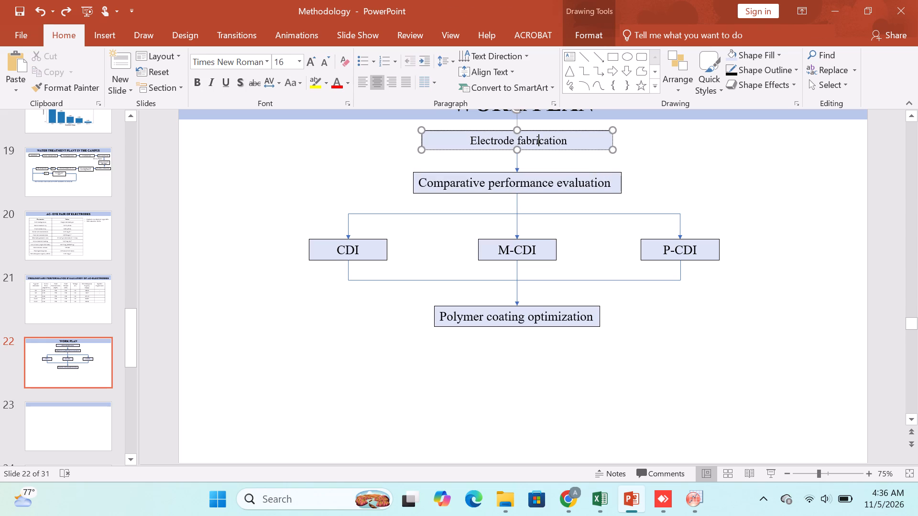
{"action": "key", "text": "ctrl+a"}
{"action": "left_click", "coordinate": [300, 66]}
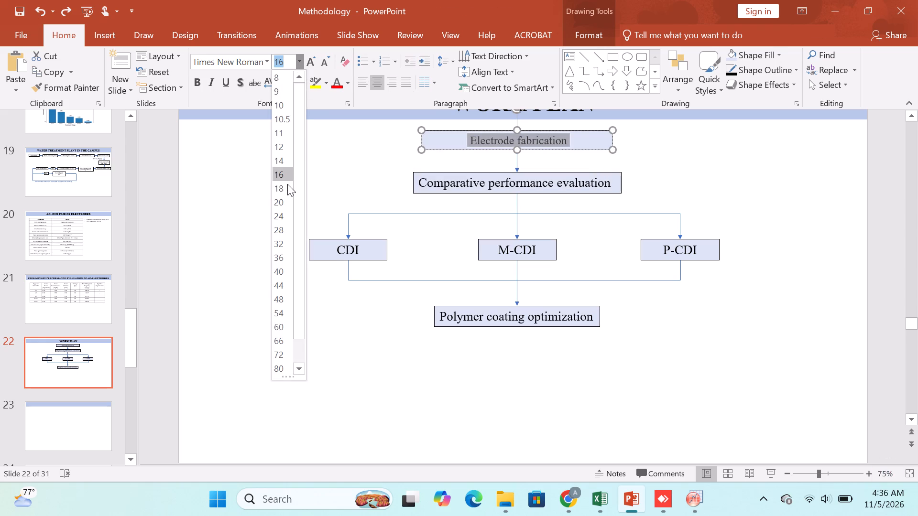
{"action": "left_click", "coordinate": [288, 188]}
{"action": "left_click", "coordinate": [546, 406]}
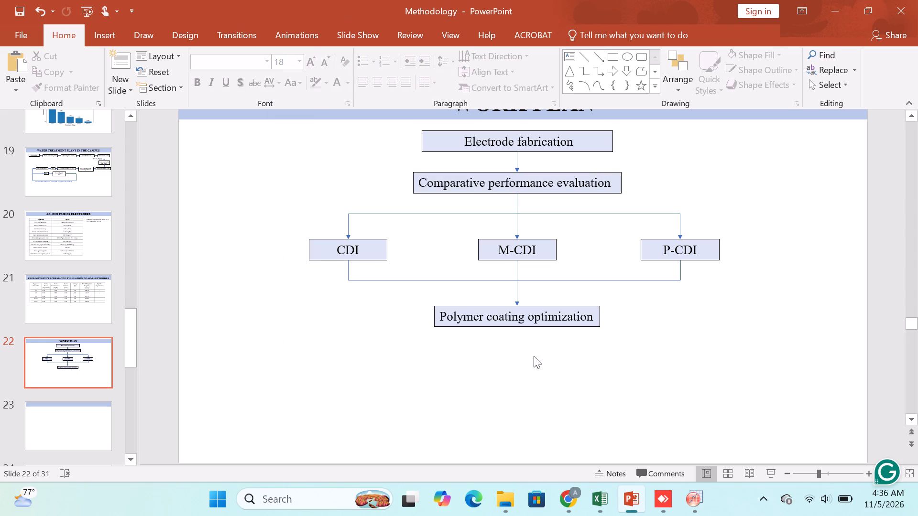
Duplicate the arrow above "Polymer coating optimization" and place the copy pointing down from the bottom centre of that box.
{"action": "left_click", "coordinate": [514, 298]}
{"action": "key", "text": "ctrl+c"}
{"action": "left_click", "coordinate": [586, 409]}
{"action": "key", "text": "ctrl+v"}
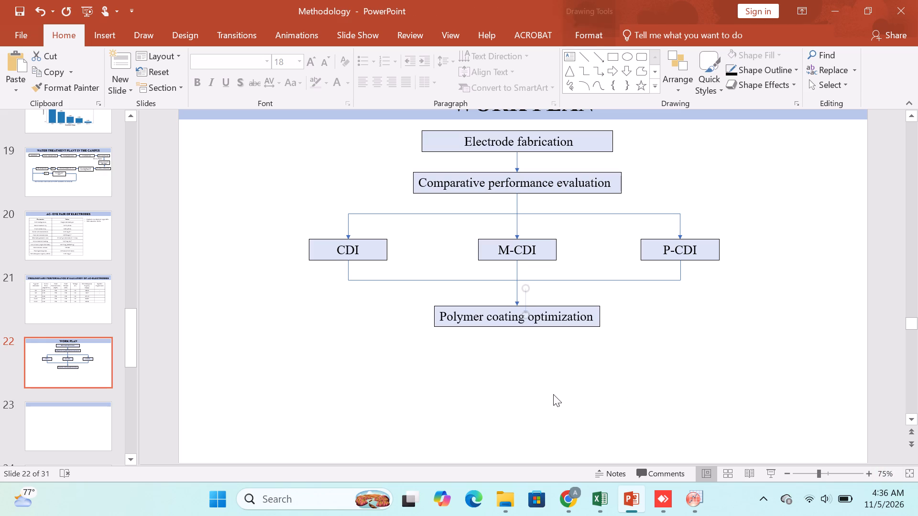
{"action": "left_click_drag", "start_coordinate": [525, 297], "coordinate": [519, 332]}
{"action": "left_click", "coordinate": [555, 387]}
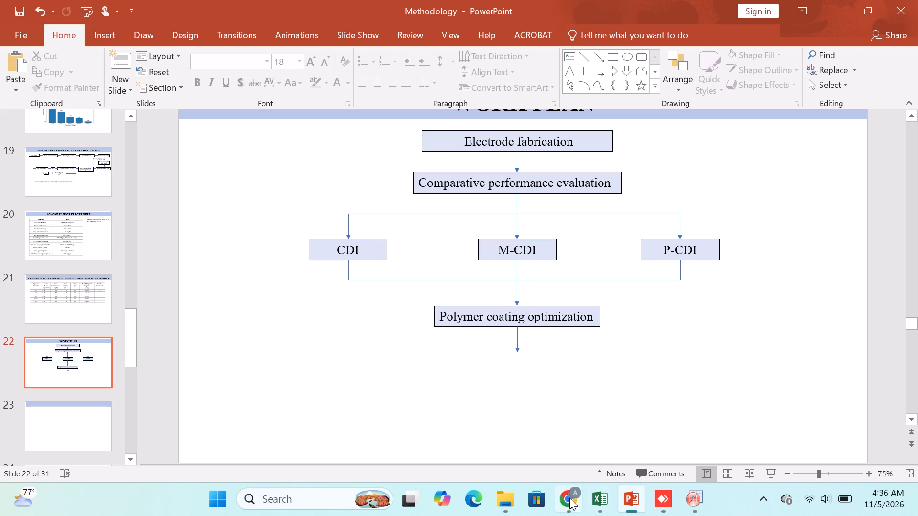
Copy "P-CDI performance optimization" from Phase 5 of the ChatGPT plan and place it on the PowerPoint slide below the lowest arrow.
{"action": "left_click", "coordinate": [572, 504]}
{"action": "scroll", "coordinate": [554, 289], "scroll_direction": "down", "scroll_amount": 4}
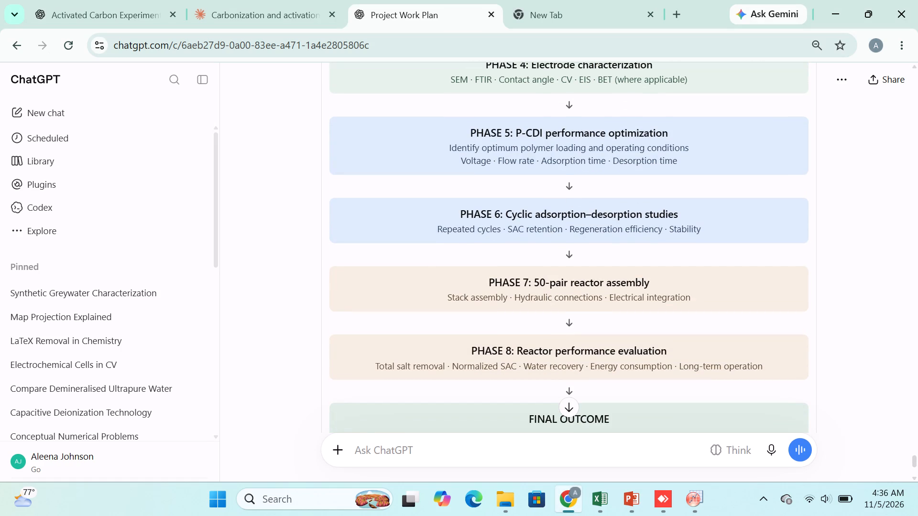
{"action": "left_click_drag", "start_coordinate": [514, 134], "coordinate": [671, 130]}
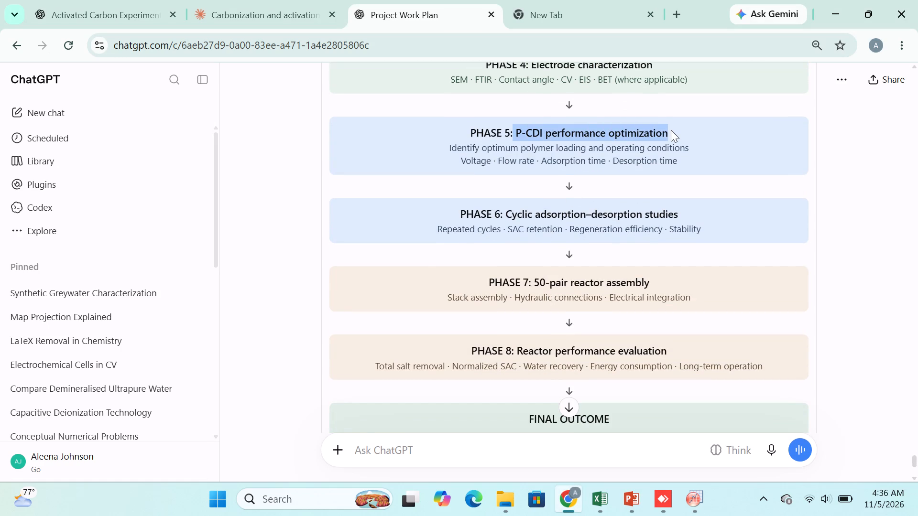
{"action": "key", "text": "ctrl+c"}
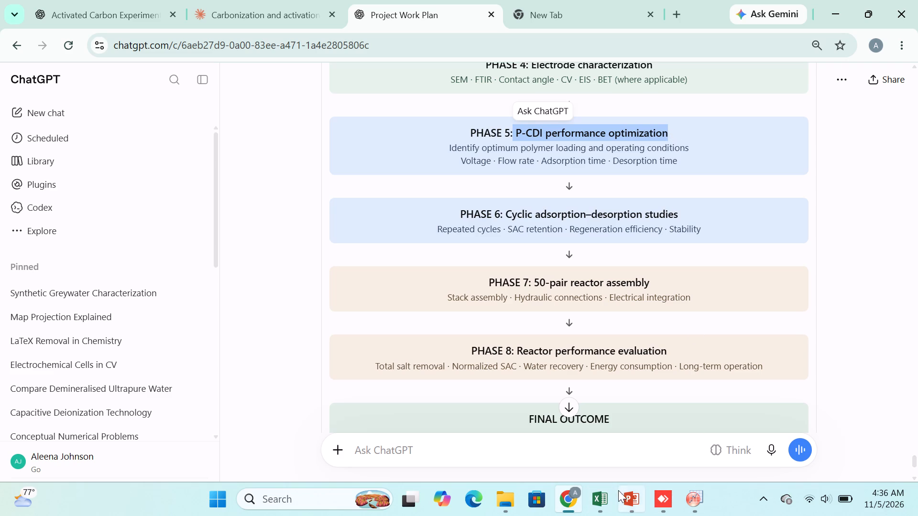
{"action": "left_click", "coordinate": [621, 490]}
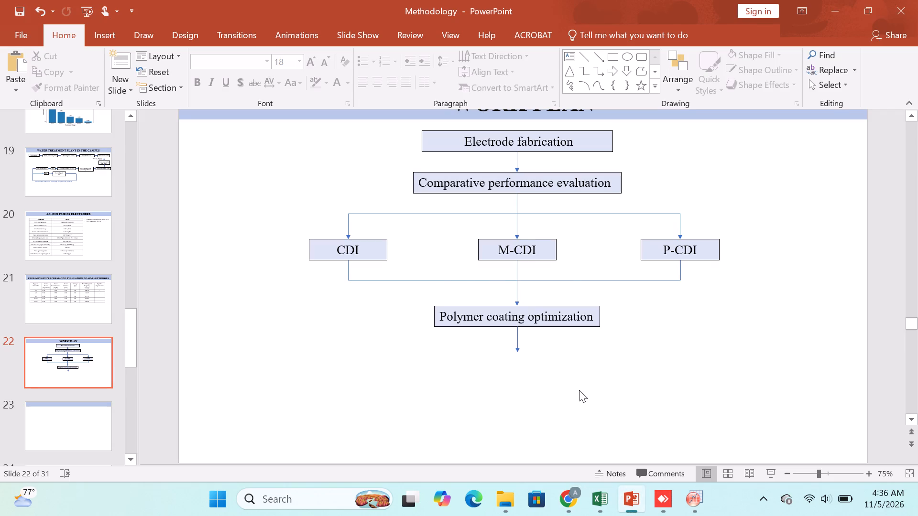
{"action": "key", "text": "ctrl+v"}
{"action": "left_click_drag", "start_coordinate": [544, 289], "coordinate": [538, 384]}
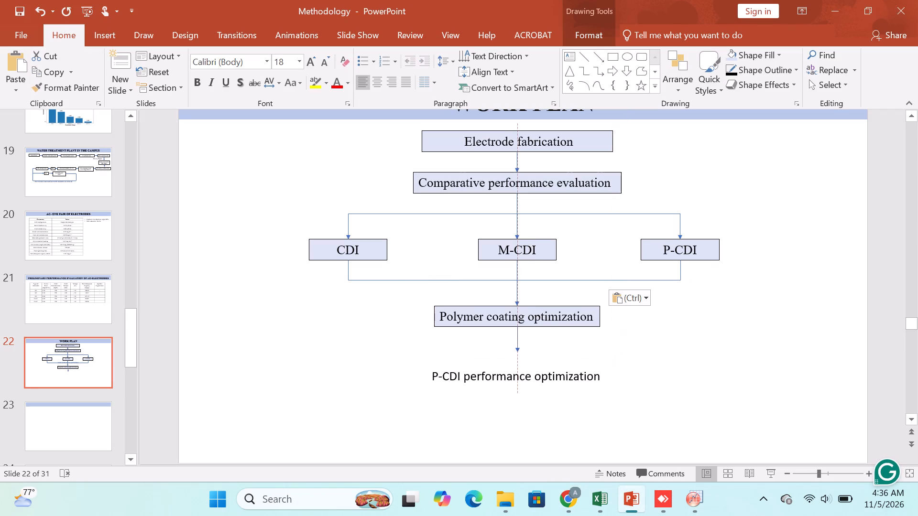
{"action": "left_click_drag", "start_coordinate": [538, 384], "coordinate": [539, 378]}
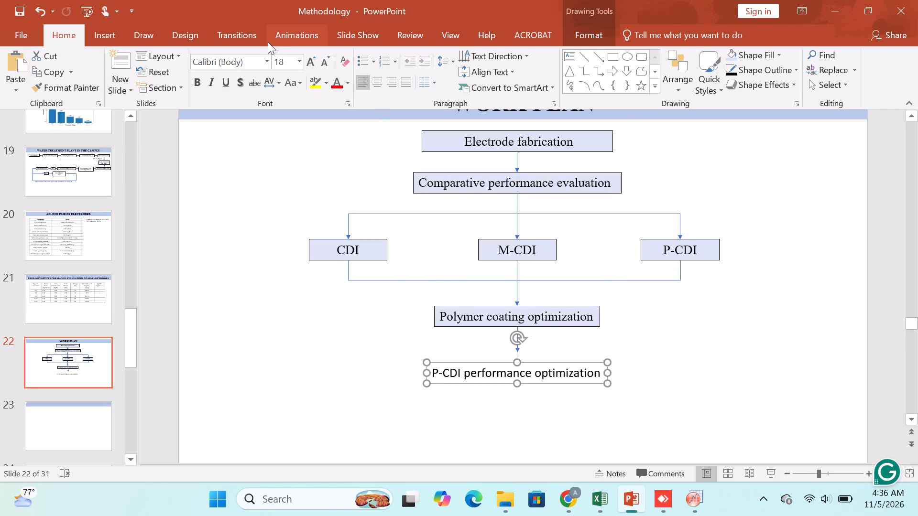
Format the "P-CDI performance optimization" text box in Times New Roman with the light blue fill and dark outline of the other boxes.
{"action": "left_click", "coordinate": [266, 57]}
{"action": "left_click", "coordinate": [267, 140]}
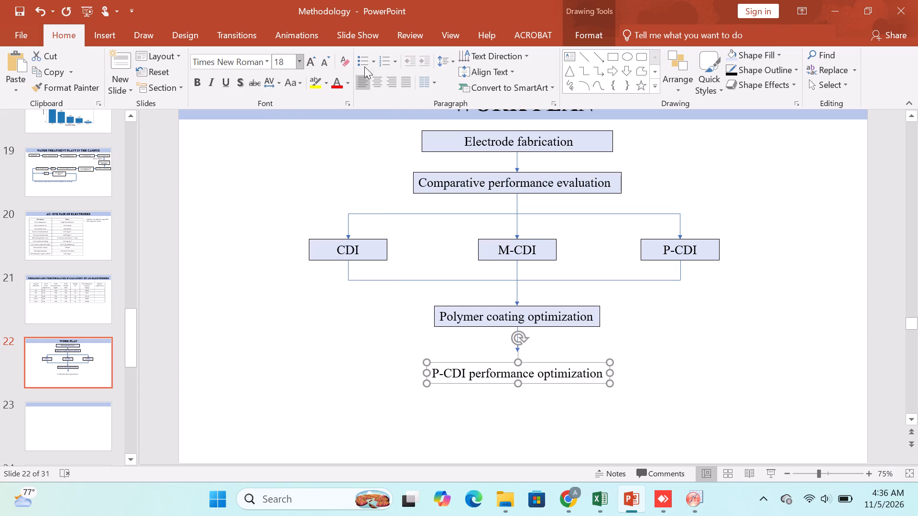
{"action": "left_click", "coordinate": [729, 51]}
{"action": "left_click", "coordinate": [728, 71]}
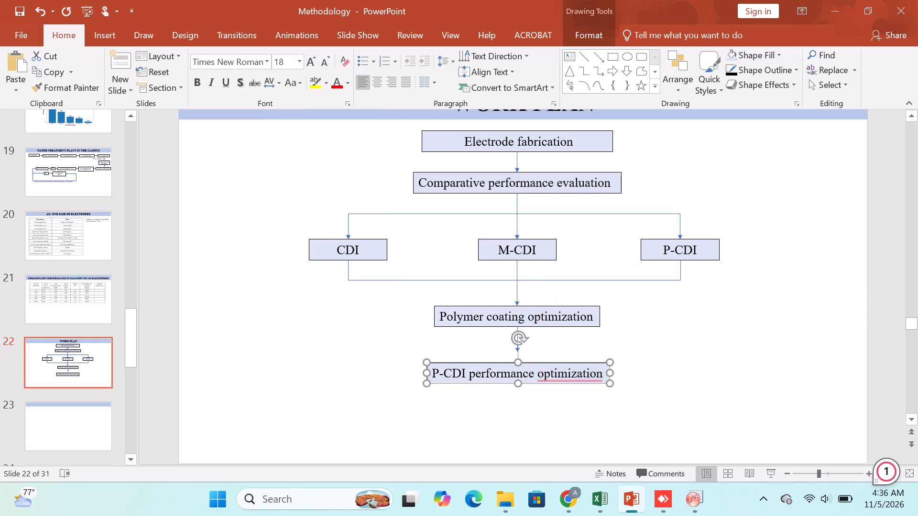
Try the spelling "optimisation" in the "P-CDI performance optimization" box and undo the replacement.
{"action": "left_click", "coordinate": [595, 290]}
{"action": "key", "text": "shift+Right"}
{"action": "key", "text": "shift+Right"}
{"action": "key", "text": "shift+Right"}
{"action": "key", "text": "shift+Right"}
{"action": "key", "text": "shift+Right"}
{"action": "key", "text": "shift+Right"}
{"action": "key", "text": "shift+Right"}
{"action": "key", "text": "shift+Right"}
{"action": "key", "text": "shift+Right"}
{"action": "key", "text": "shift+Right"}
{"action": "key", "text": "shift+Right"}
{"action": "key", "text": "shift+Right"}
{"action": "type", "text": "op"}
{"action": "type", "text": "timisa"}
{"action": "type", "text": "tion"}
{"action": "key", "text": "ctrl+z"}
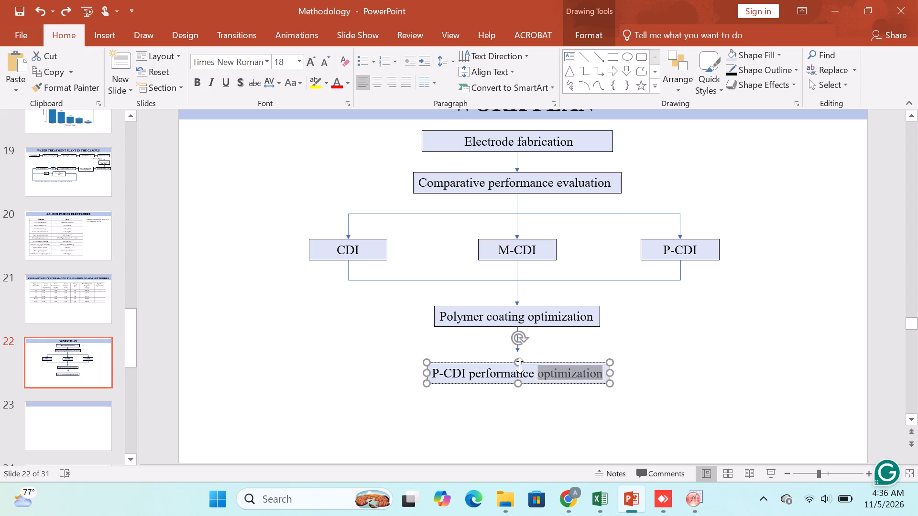
Move the "P-CDI performance optimization" box up to meet the tip of the arrow from "Polymer coating optimization".
{"action": "left_click_drag", "start_coordinate": [528, 364], "coordinate": [532, 355]}
{"action": "left_click", "coordinate": [629, 419]}
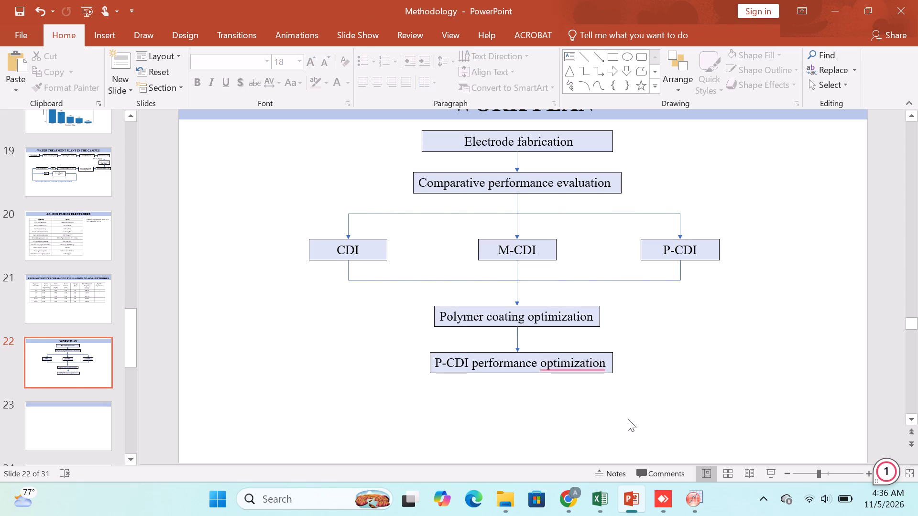
Select the entire flowchart and move it up slightly, closer to the WORK PLAN title band.
{"action": "scroll", "coordinate": [607, 417], "scroll_direction": "up", "scroll_amount": 2}
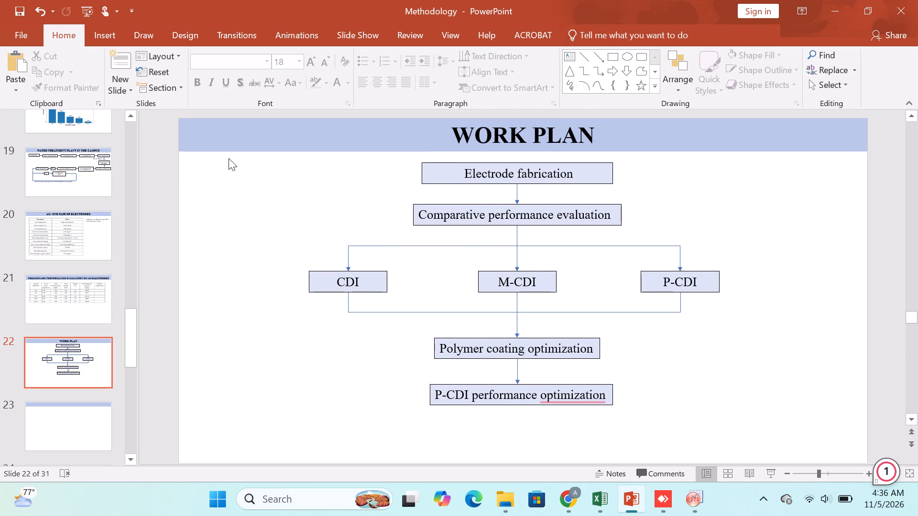
{"action": "left_click_drag", "start_coordinate": [157, 120], "coordinate": [743, 453], "text": "shift"}
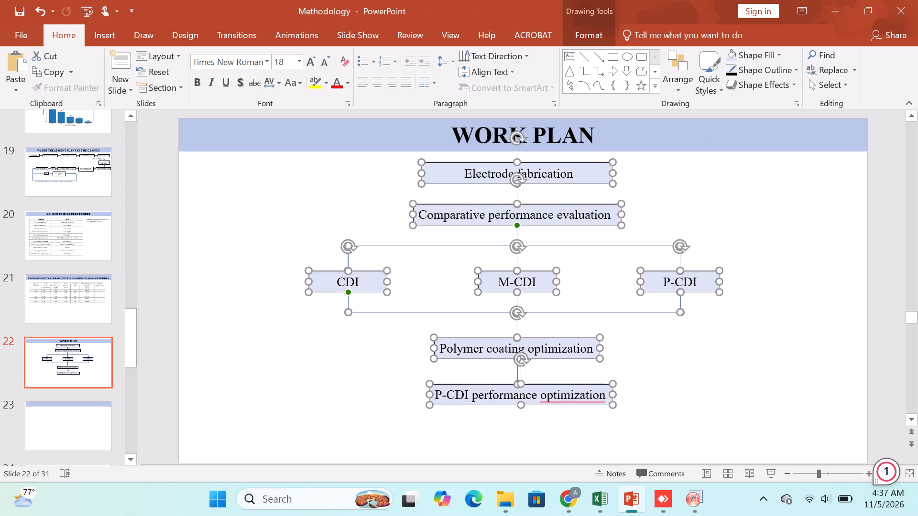
{"action": "left_click_drag", "start_coordinate": [556, 164], "coordinate": [556, 158]}
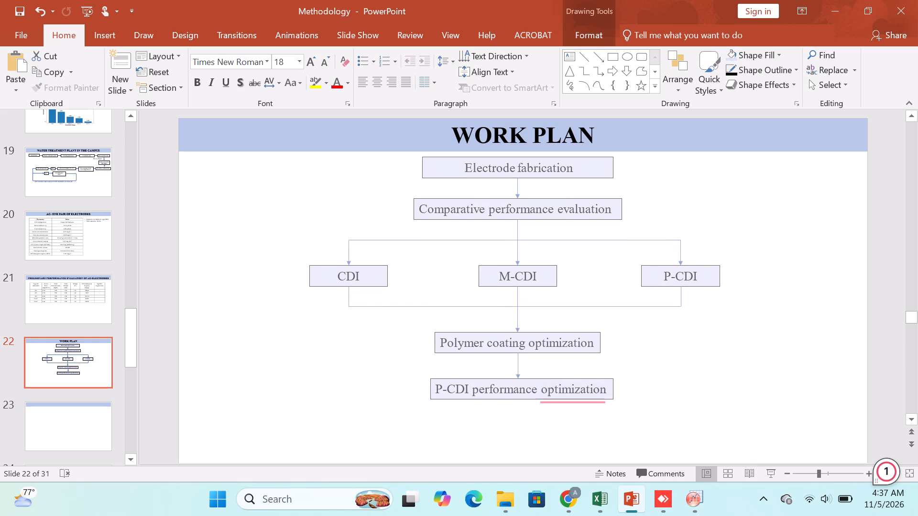
{"action": "left_click_drag", "start_coordinate": [556, 158], "coordinate": [556, 158]}
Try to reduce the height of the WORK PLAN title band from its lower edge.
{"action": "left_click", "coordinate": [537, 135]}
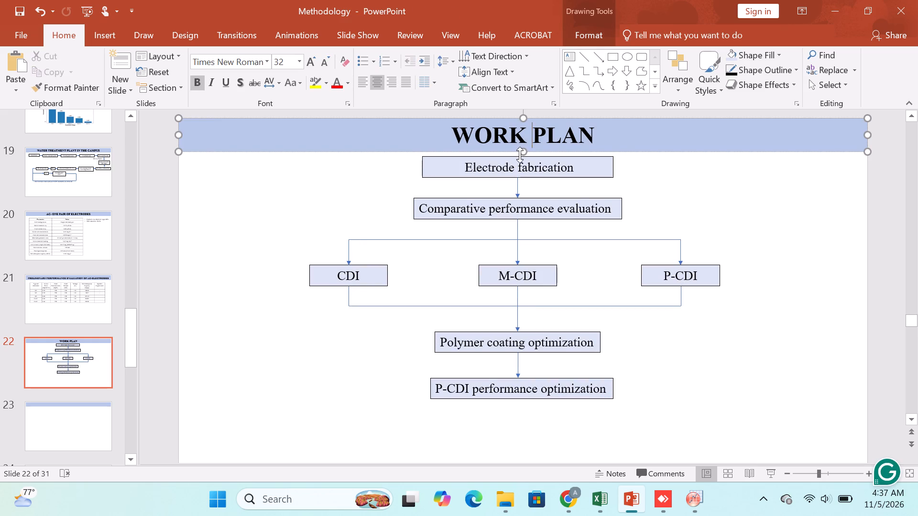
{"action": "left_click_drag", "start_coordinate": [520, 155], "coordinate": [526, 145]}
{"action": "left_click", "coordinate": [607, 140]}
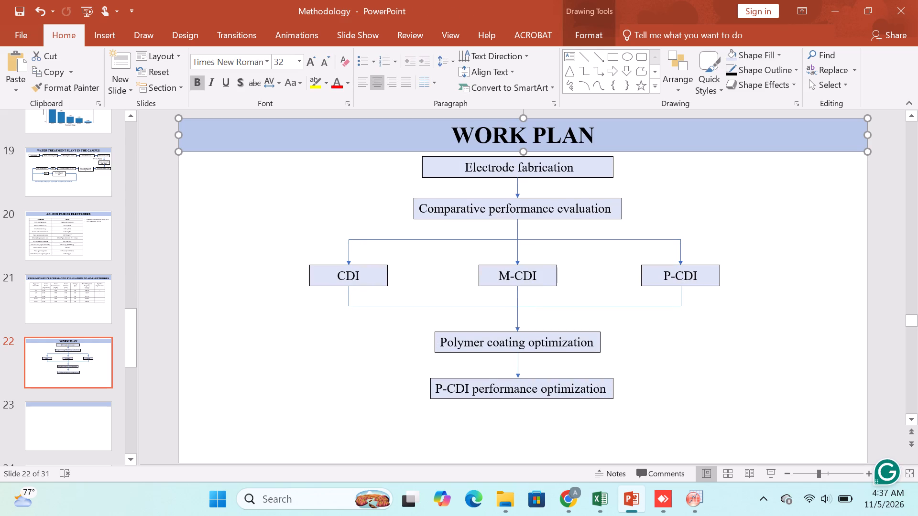
Set the WORK PLAN title text to font size 28.
{"action": "left_click", "coordinate": [540, 131]}
{"action": "key", "text": "ctrl+a"}
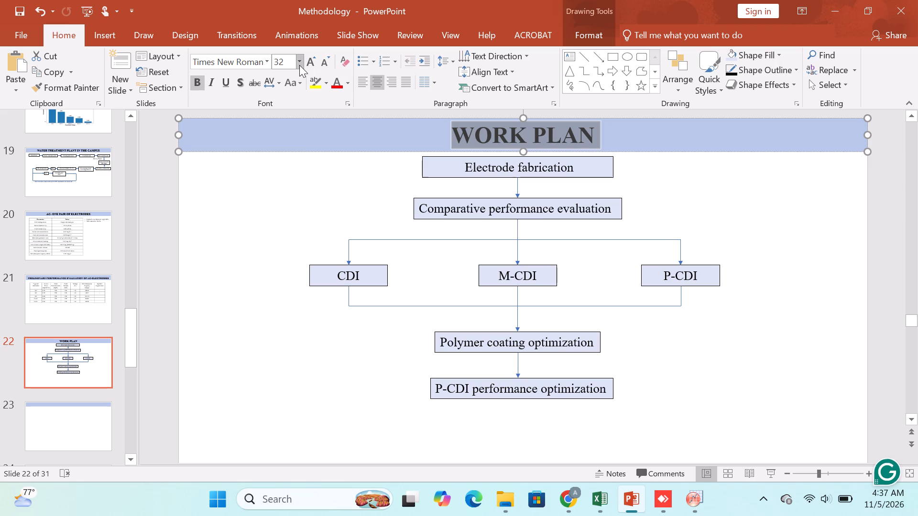
{"action": "left_click", "coordinate": [299, 65]}
{"action": "left_click", "coordinate": [283, 226]}
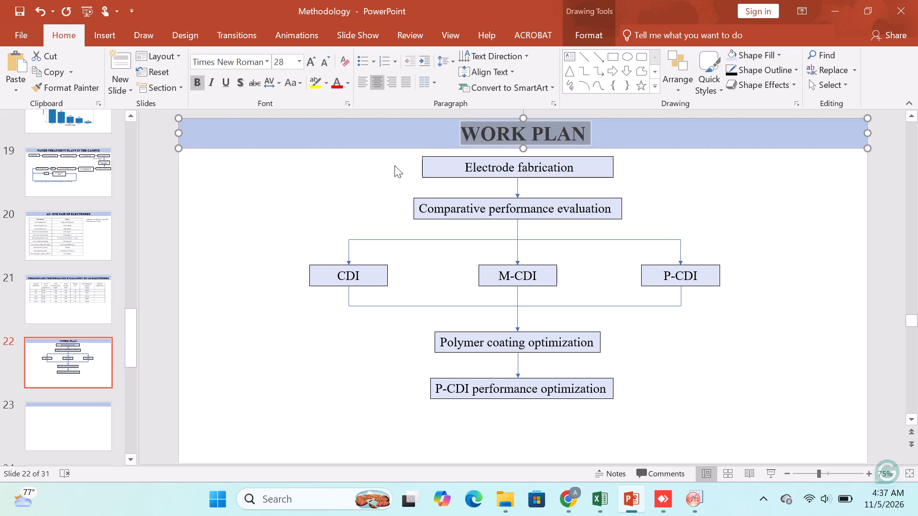
{"action": "left_click", "coordinate": [683, 196]}
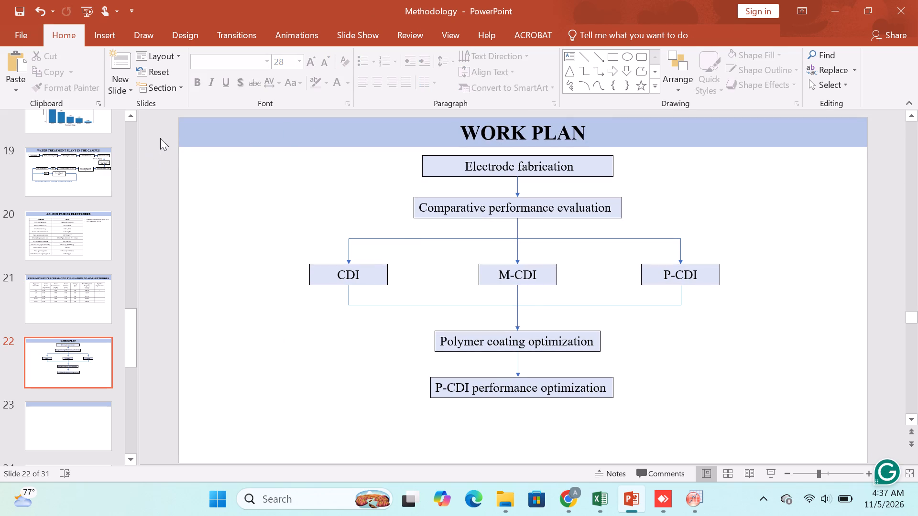
Nudge the entire flowchart up slightly again toward the WORK PLAN title band.
{"action": "left_click_drag", "start_coordinate": [160, 138], "coordinate": [892, 421]}
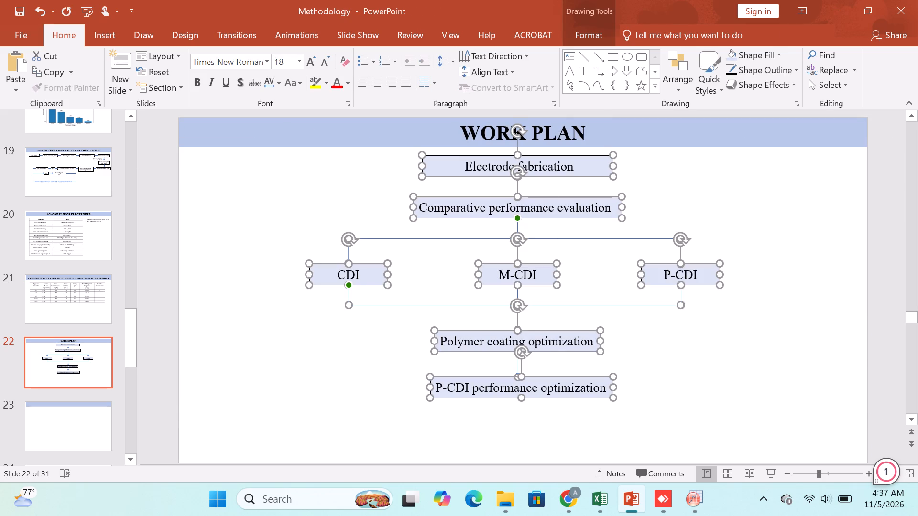
{"action": "left_click", "coordinate": [565, 155]}
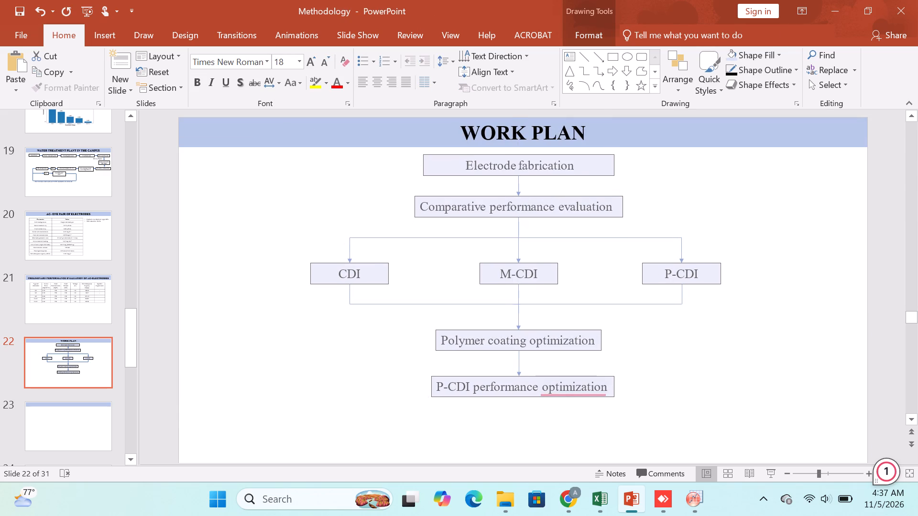
{"action": "left_click", "coordinate": [812, 290]}
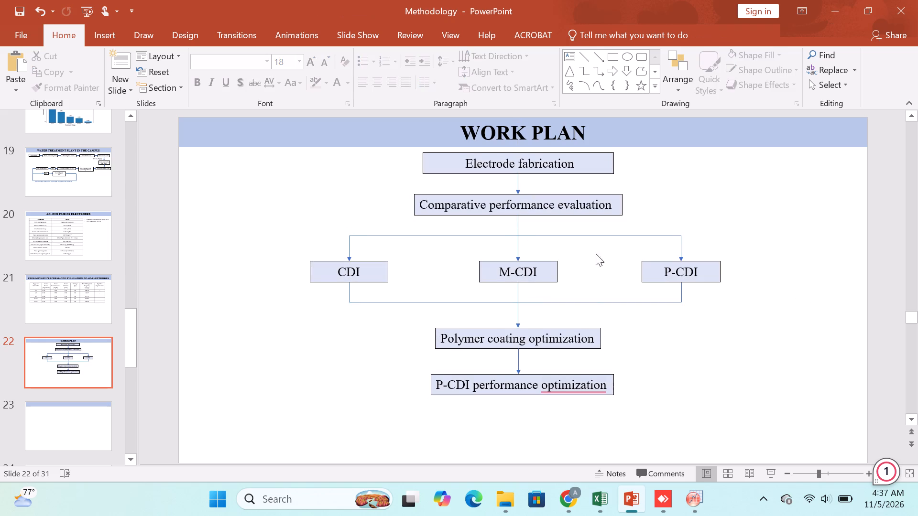
Duplicate the arrow below "Electrode fabrication" and place the copy pointing down from the bottom of the "P-CDI performance optimization" box.
{"action": "left_click", "coordinate": [516, 185]}
{"action": "key", "text": "ctrl+c"}
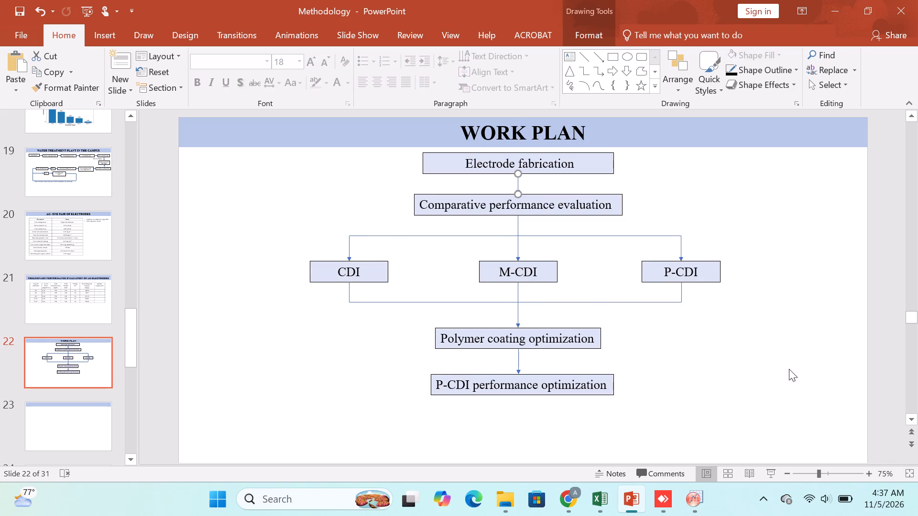
{"action": "left_click", "coordinate": [798, 382]}
{"action": "key", "text": "ctrl+v"}
{"action": "left_click_drag", "start_coordinate": [528, 195], "coordinate": [521, 408]}
Copy "adsorption–desorption studie" from Phase 6 of the ChatGPT plan and append it to the "P-CDI performance optimization" text in PowerPoint.
{"action": "left_click", "coordinate": [579, 508]}
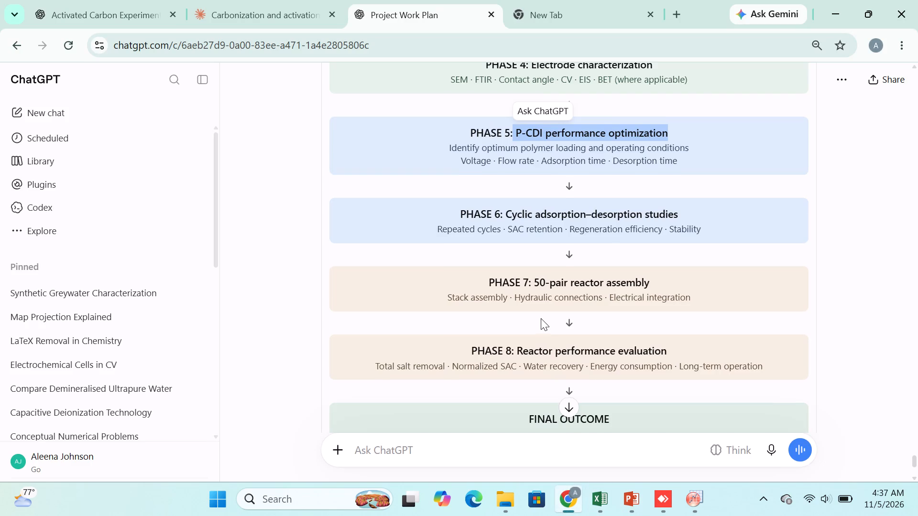
{"action": "scroll", "coordinate": [541, 318], "scroll_direction": "down", "scroll_amount": 1}
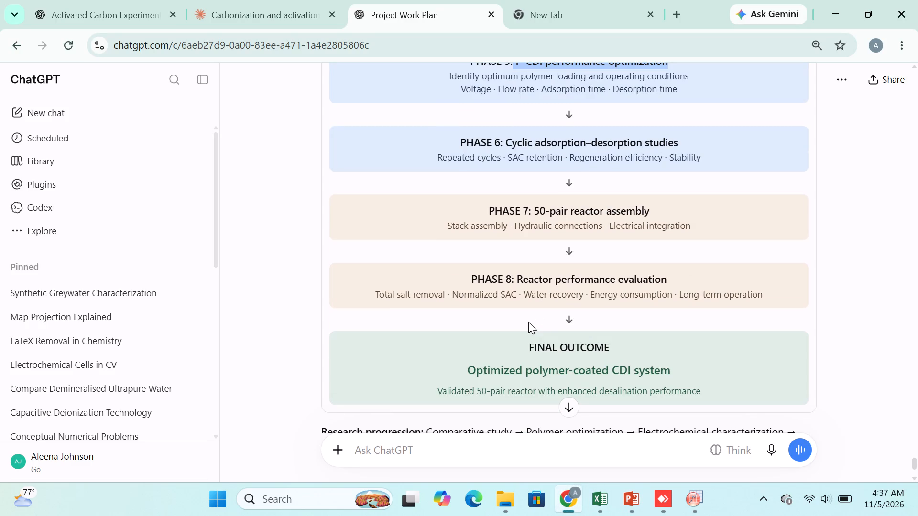
{"action": "scroll", "coordinate": [535, 269], "scroll_direction": "up", "scroll_amount": 1}
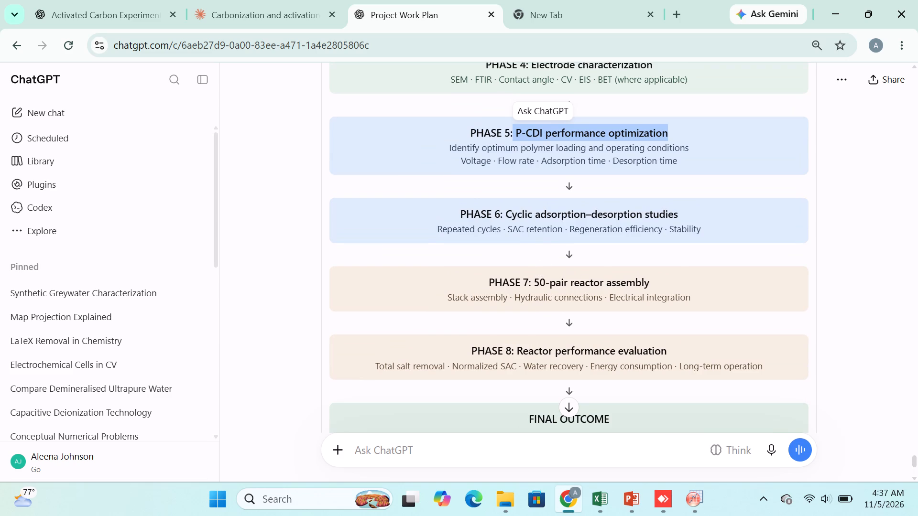
{"action": "left_click_drag", "start_coordinate": [534, 216], "coordinate": [583, 216]}
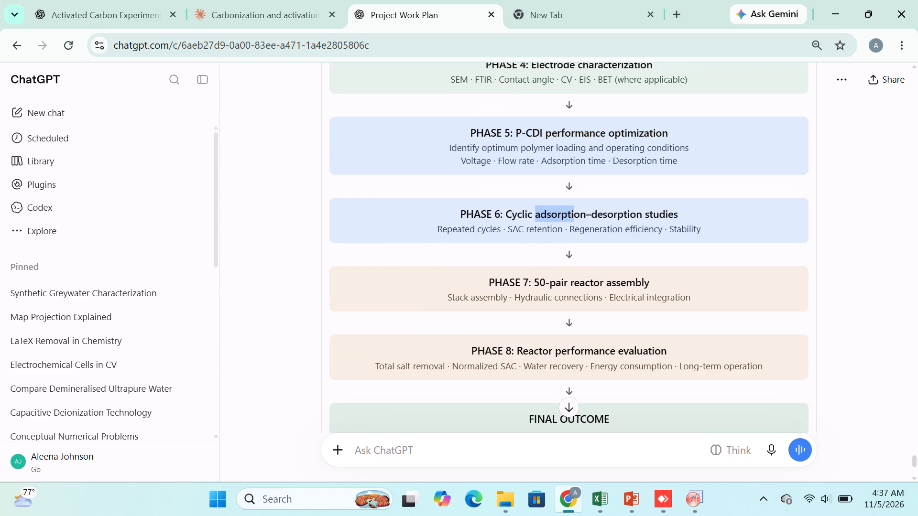
{"action": "left_click_drag", "start_coordinate": [583, 216], "coordinate": [701, 217]}
{"action": "left_click", "coordinate": [652, 213]}
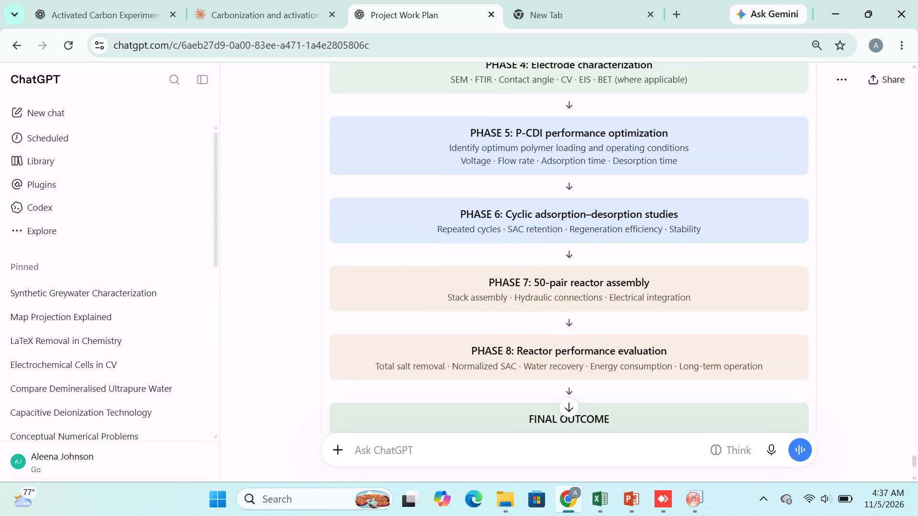
{"action": "left_click_drag", "start_coordinate": [534, 217], "coordinate": [674, 209]}
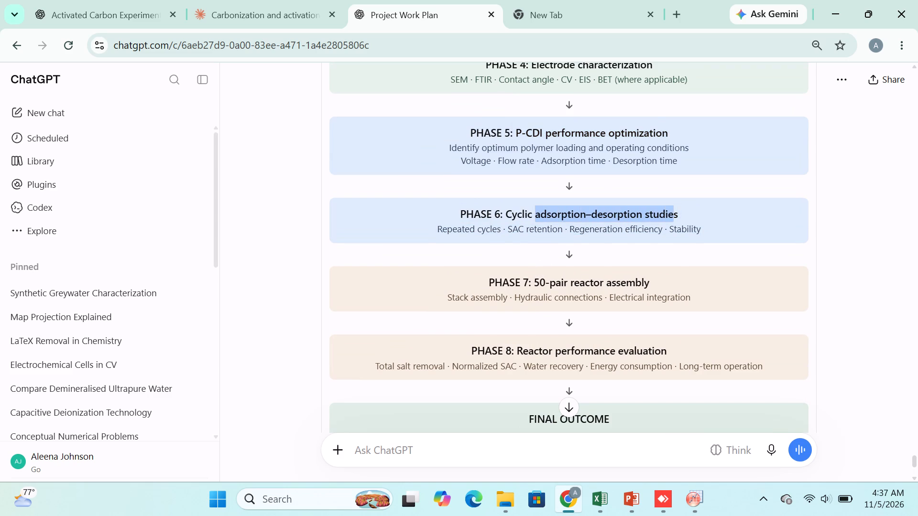
{"action": "left_click_drag", "start_coordinate": [674, 209], "coordinate": [675, 209]}
{"action": "key", "text": "ctrl+c"}
{"action": "left_click", "coordinate": [632, 504]}
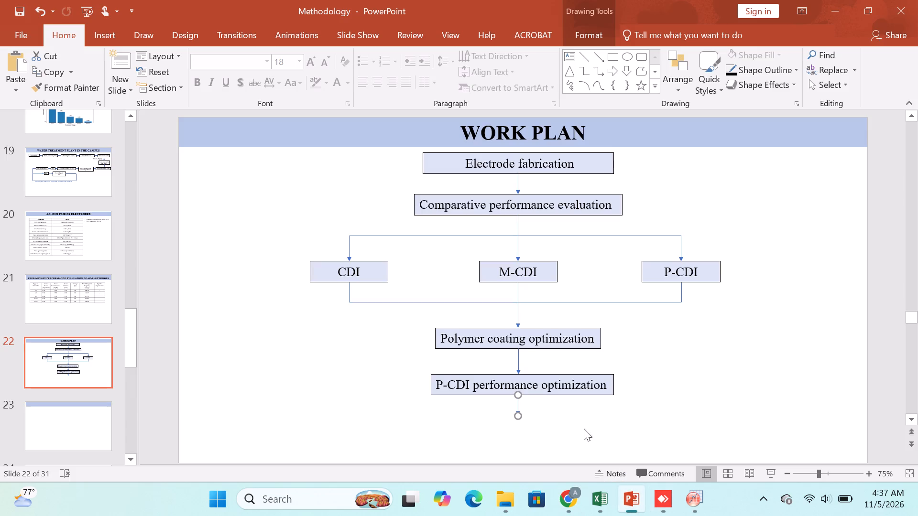
{"action": "left_click", "coordinate": [606, 381]}
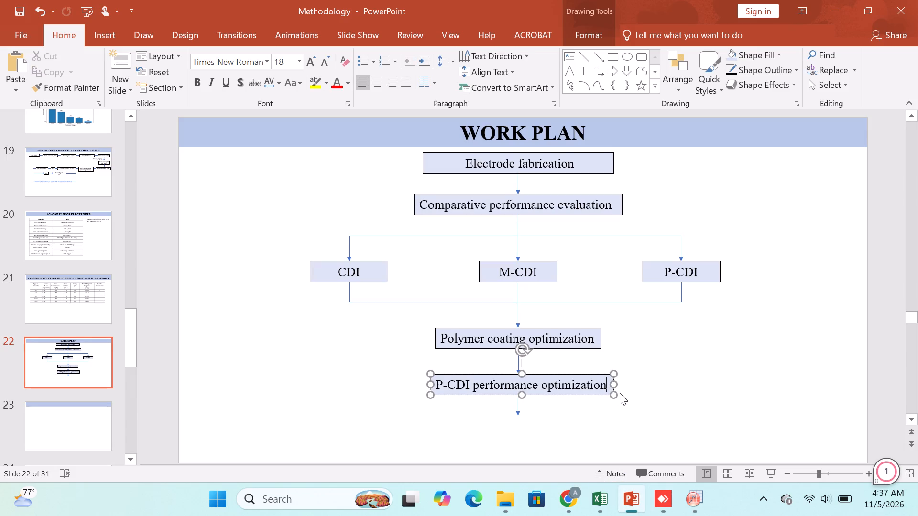
{"action": "key", "text": "ctrl+v"}
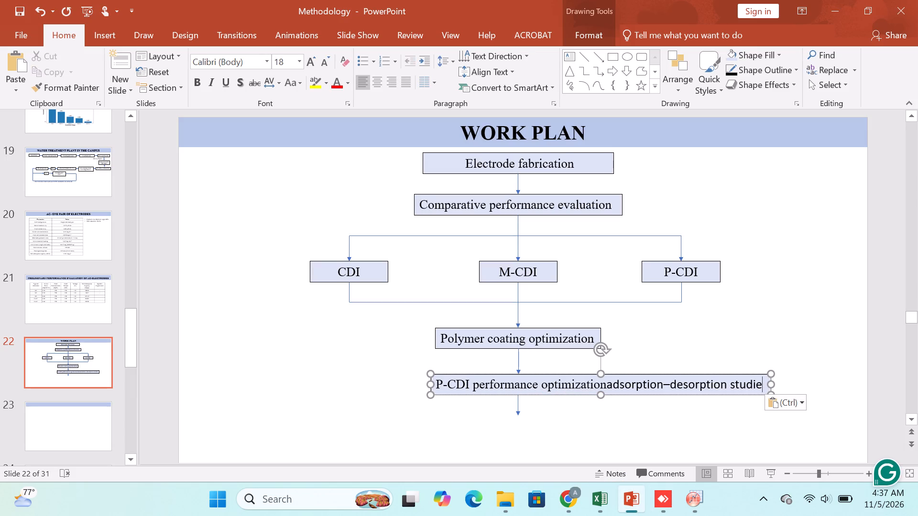
Set all the text in the extended P-CDI performance box to Times New Roman.
{"action": "key", "text": "ctrl+a"}
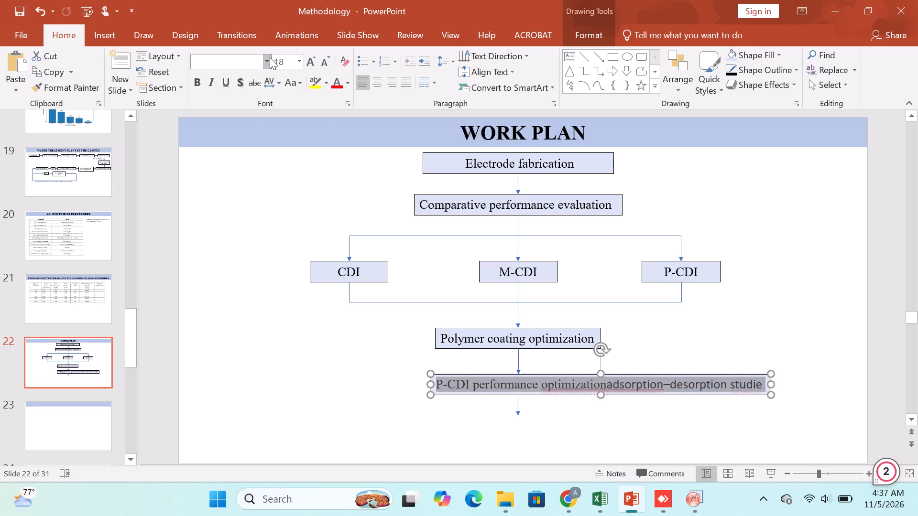
{"action": "left_click", "coordinate": [270, 62]}
{"action": "left_click", "coordinate": [272, 148]}
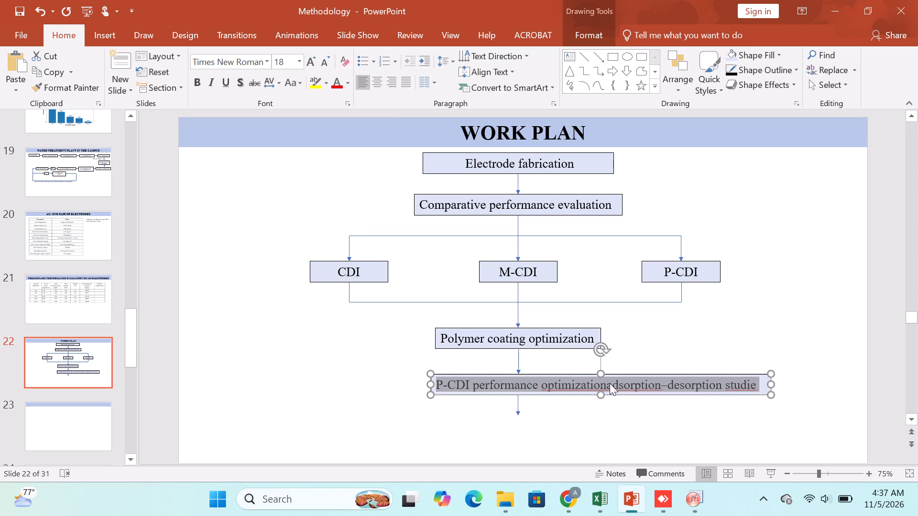
Separate the run-together words "optimization" and "adsorption" with a space in the P-CDI performance box.
{"action": "left_click", "coordinate": [610, 383]}
{"action": "left_click", "coordinate": [607, 384]}
{"action": "left_click", "coordinate": [624, 297]}
{"action": "key", "text": "shift+Right"}
{"action": "key", "text": "shift+Right"}
{"action": "key", "text": "shift+Right"}
{"action": "key", "text": "shift+Right"}
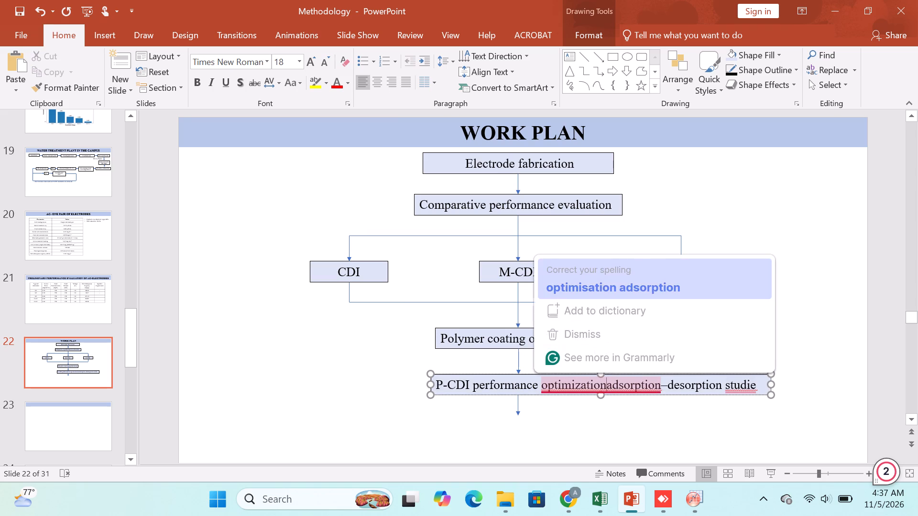
{"action": "key", "text": "shift+Right"}
{"action": "key", "text": "shift+Right"}
{"action": "key", "text": "shift+Right"}
{"action": "key", "text": "shift+Right"}
{"action": "key", "text": "shift+Right"}
{"action": "key", "text": "shift+Right"}
{"action": "key", "text": "shift+Right"}
{"action": "key", "text": "shift+Right"}
{"action": "key", "text": "shift+Right"}
{"action": "type", "text": "optimi"}
{"action": "type", "text": "sation adsorption"}
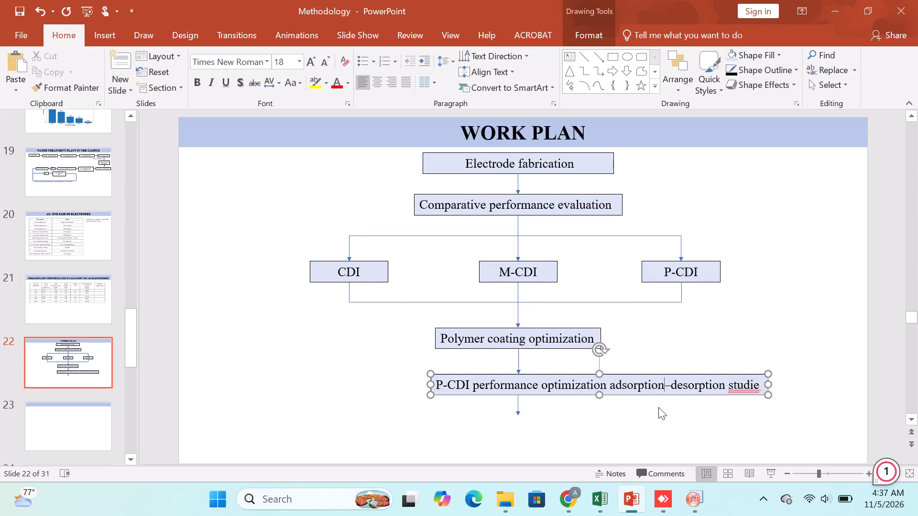
Insert a colon after "optimization" in the P-CDI performance box, before "adsorption–desorption".
{"action": "left_click", "coordinate": [610, 384]}
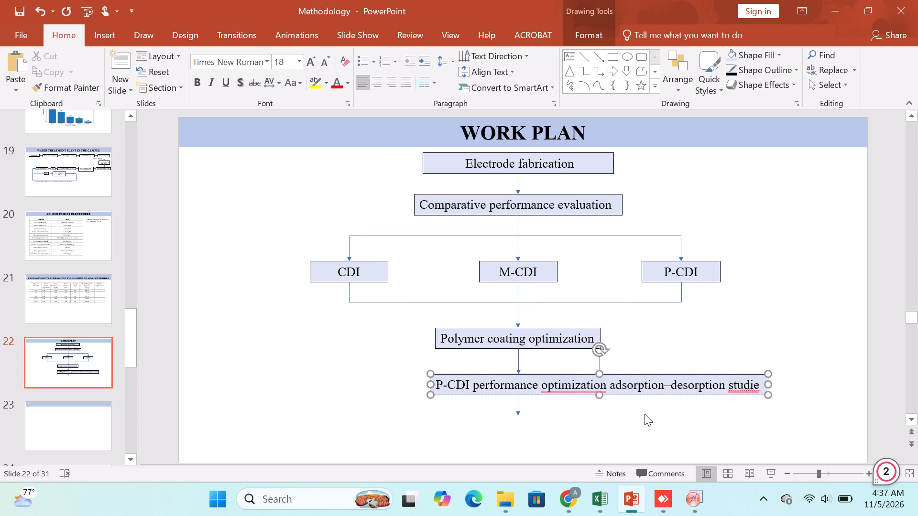
{"action": "key", "text": "shift+colon"}
{"action": "key", "text": "space"}
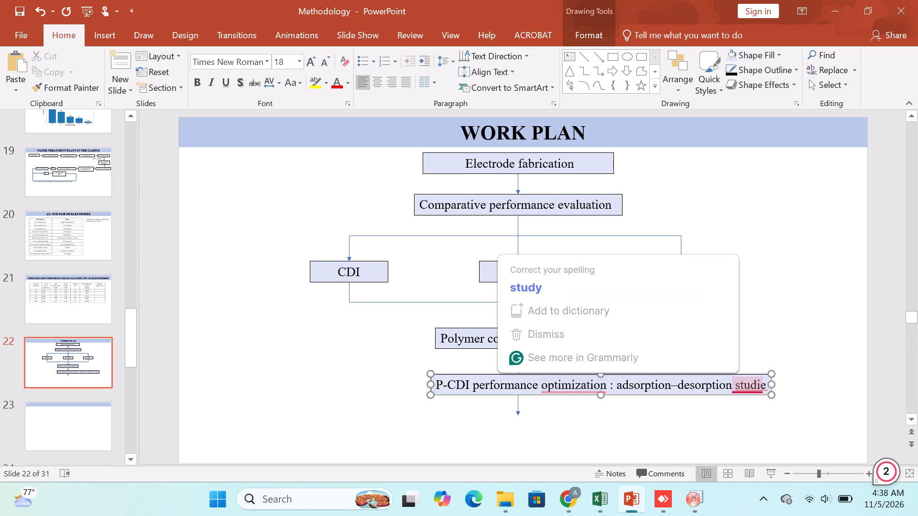
Widen the P-CDI performance box slightly and complete its last word as "studies" in lowercase.
{"action": "left_click_drag", "start_coordinate": [773, 382], "coordinate": [788, 383]}
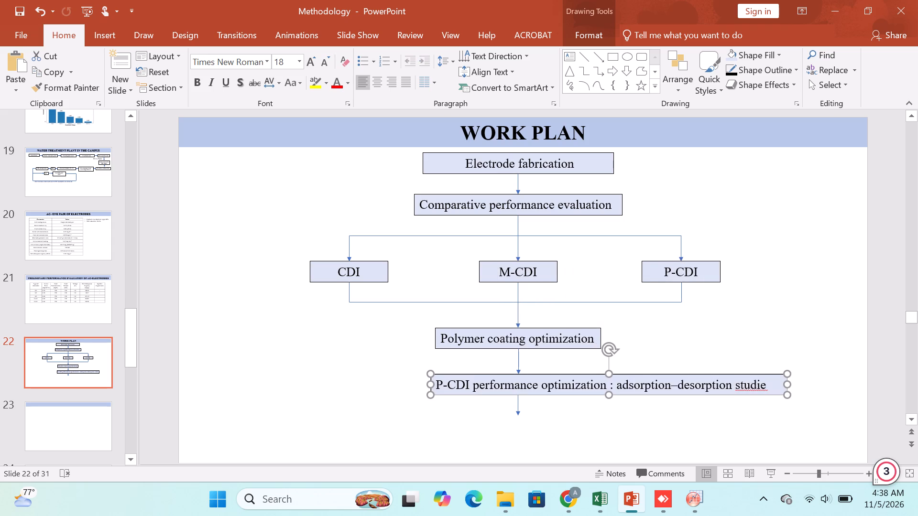
{"action": "left_click", "coordinate": [768, 383]}
{"action": "left_click", "coordinate": [765, 388]}
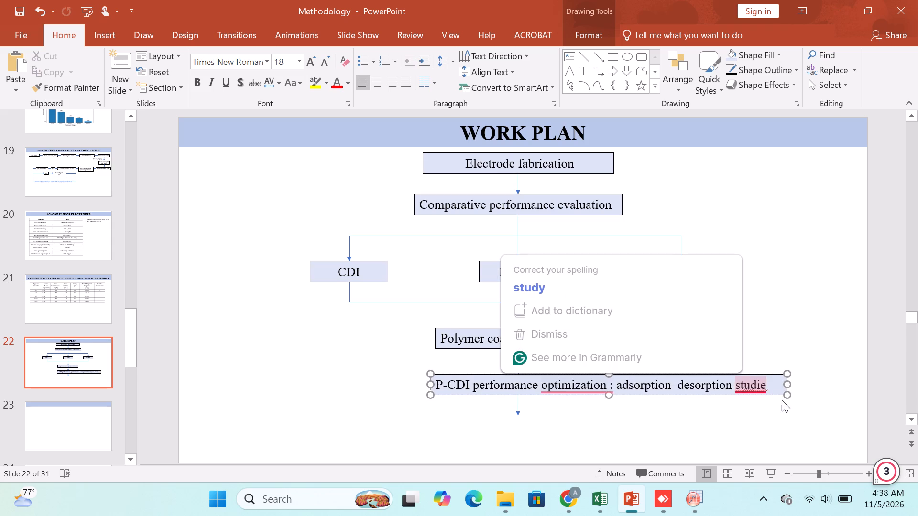
{"action": "key", "text": "s"}
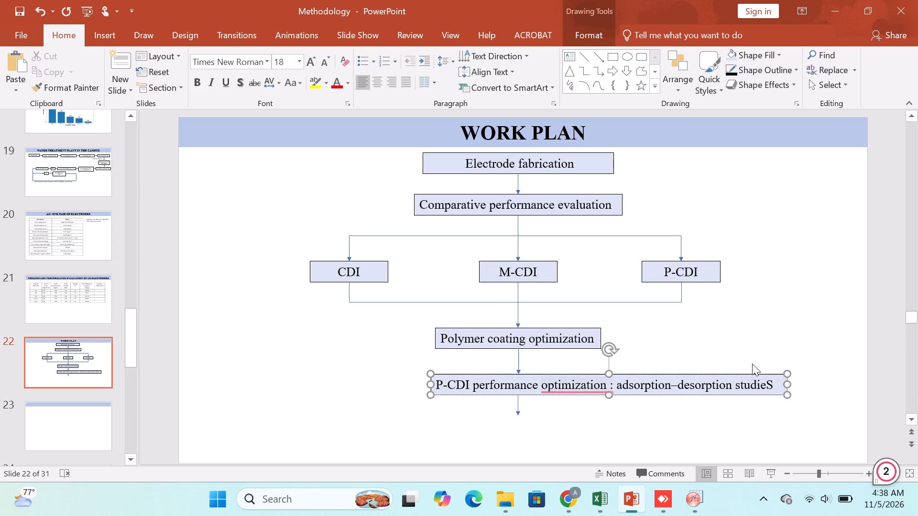
{"action": "key", "text": "s"}
Centre the P-CDI performance box beneath "Polymer coating optimization" and move the arrow below it up to meet its bottom edge.
{"action": "left_click_drag", "start_coordinate": [710, 375], "coordinate": [656, 370]}
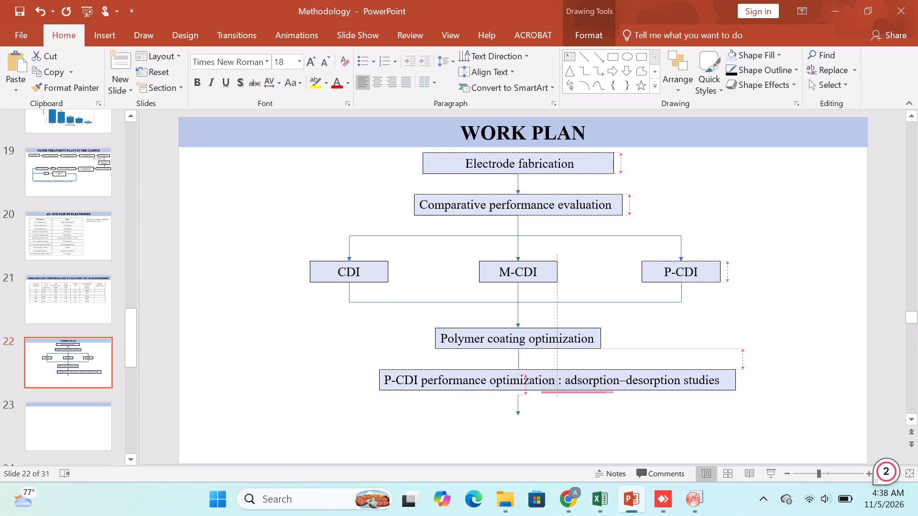
{"action": "left_click_drag", "start_coordinate": [656, 370], "coordinate": [621, 370]}
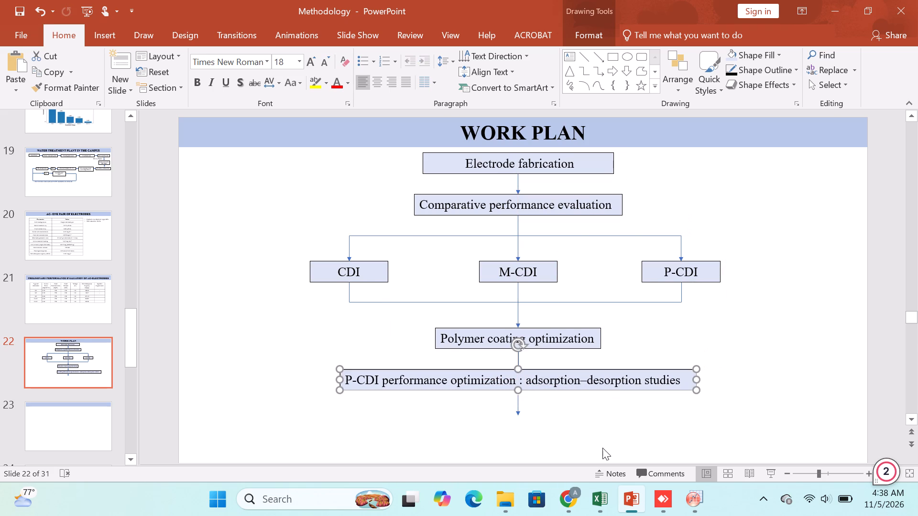
{"action": "left_click", "coordinate": [602, 448]}
{"action": "left_click", "coordinate": [521, 408]}
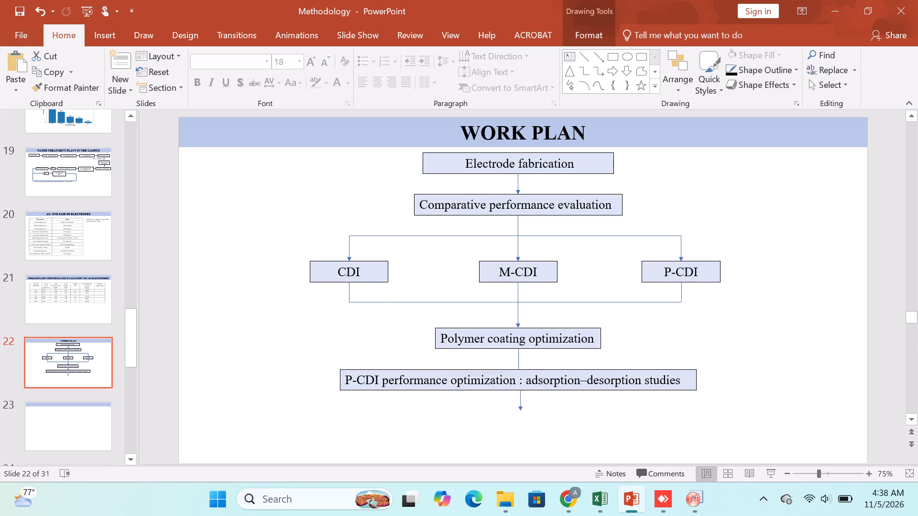
{"action": "left_click", "coordinate": [544, 426]}
Replace the dash between "adsorption" and "desorption" with a plain hyphen in the P-CDI performance box.
{"action": "left_click", "coordinate": [590, 381]}
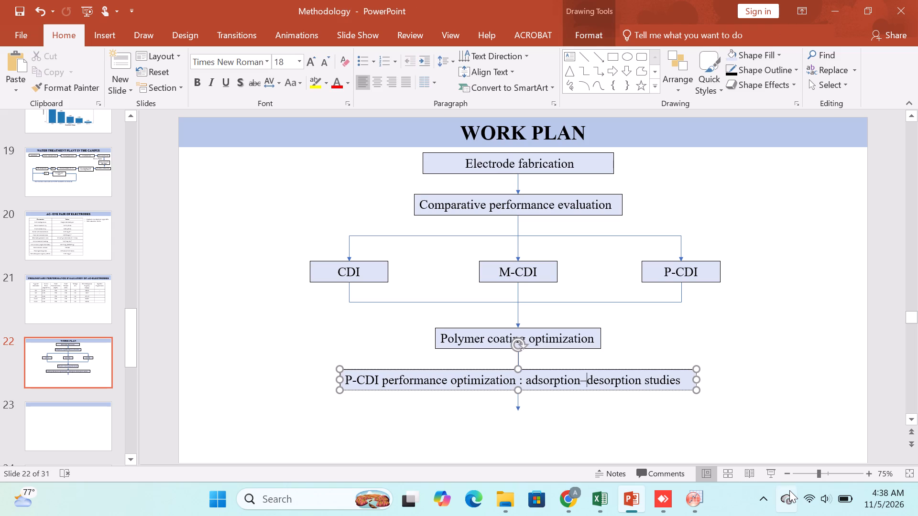
{"action": "key", "text": "BackSpace"}
{"action": "key", "text": "minus"}
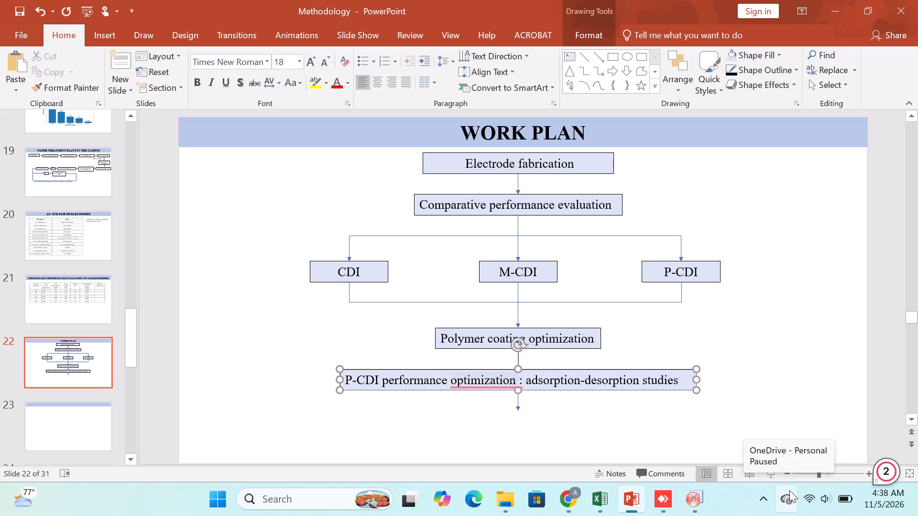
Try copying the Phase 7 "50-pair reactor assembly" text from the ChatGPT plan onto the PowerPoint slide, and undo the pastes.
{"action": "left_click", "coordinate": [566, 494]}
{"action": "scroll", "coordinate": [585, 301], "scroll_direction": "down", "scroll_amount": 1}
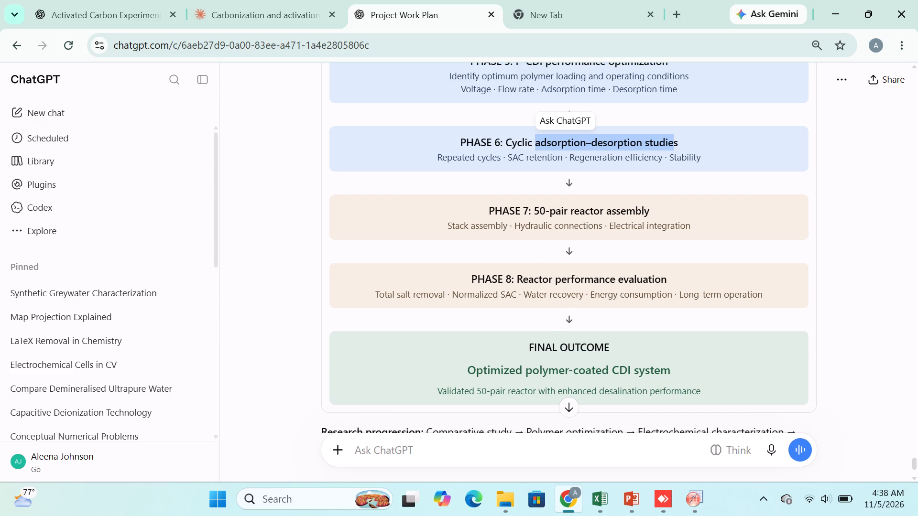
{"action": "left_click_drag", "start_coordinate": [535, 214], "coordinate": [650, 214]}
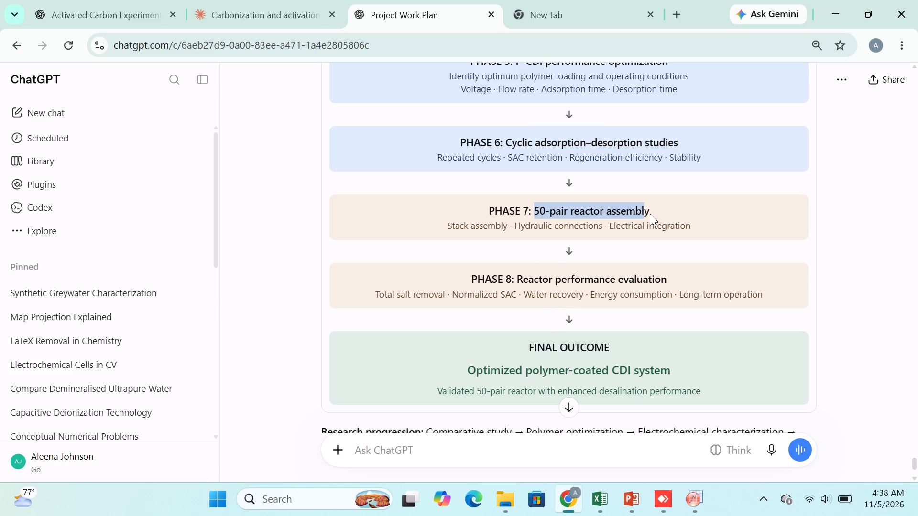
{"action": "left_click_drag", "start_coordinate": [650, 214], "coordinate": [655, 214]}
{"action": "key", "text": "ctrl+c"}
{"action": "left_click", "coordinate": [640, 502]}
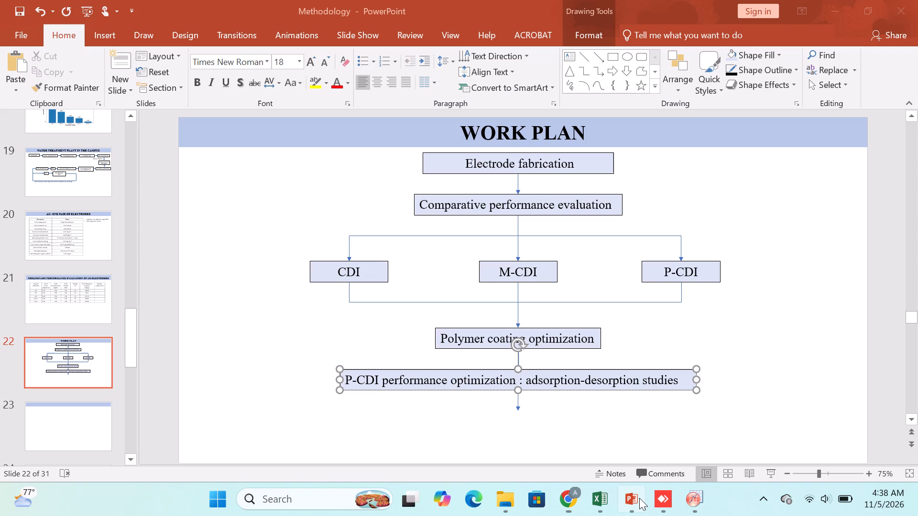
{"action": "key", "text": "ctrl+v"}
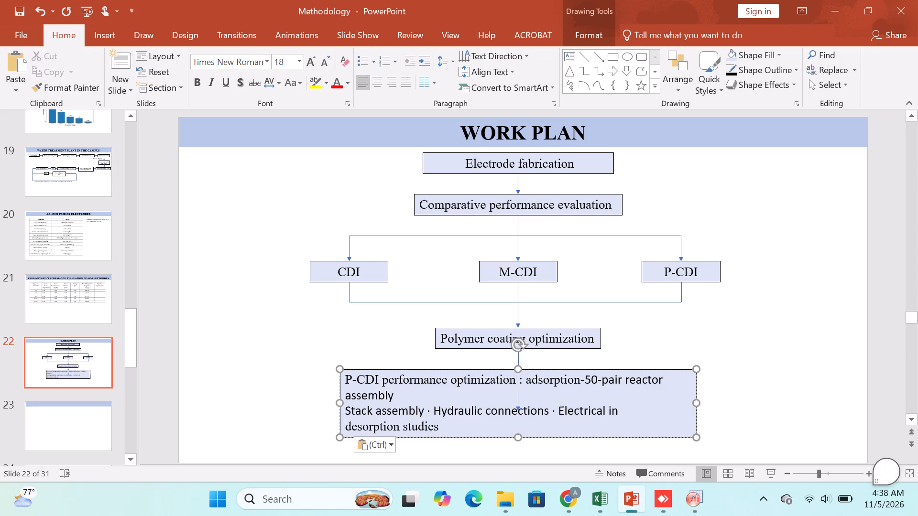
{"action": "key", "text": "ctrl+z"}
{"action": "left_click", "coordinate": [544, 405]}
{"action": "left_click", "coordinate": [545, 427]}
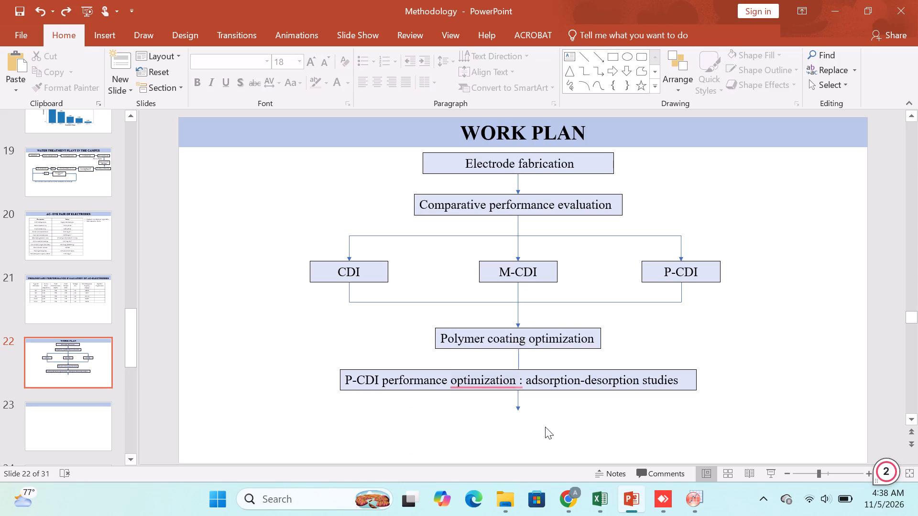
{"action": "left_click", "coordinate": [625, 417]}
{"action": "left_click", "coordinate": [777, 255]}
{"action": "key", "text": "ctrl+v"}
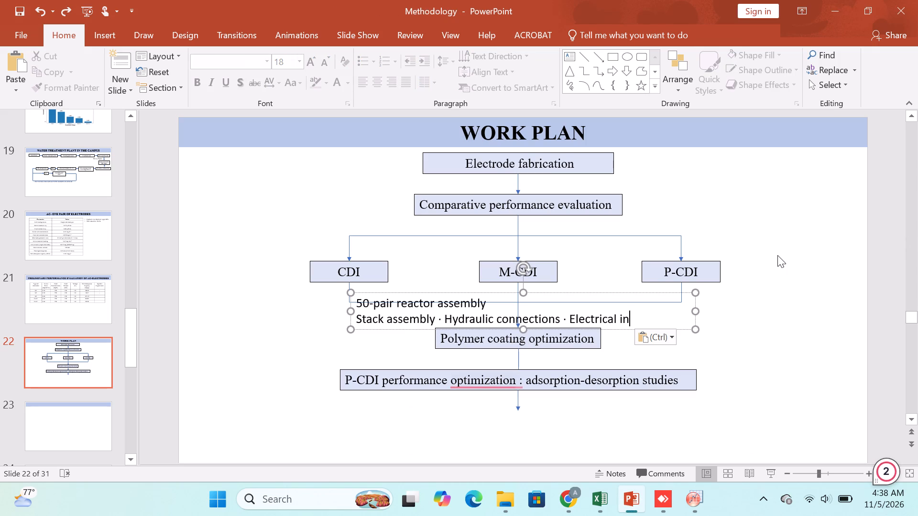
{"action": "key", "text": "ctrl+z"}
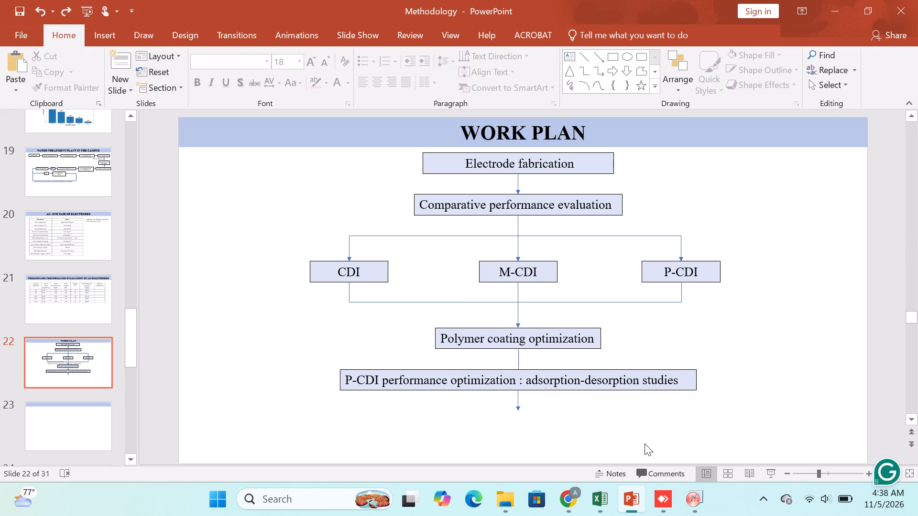
Copy only "50-pair reactor assembly" from Phase 7 of the ChatGPT plan and place it as a text box below the flowchart's last arrow in PowerPoint.
{"action": "left_click", "coordinate": [573, 498]}
{"action": "left_click", "coordinate": [552, 266]}
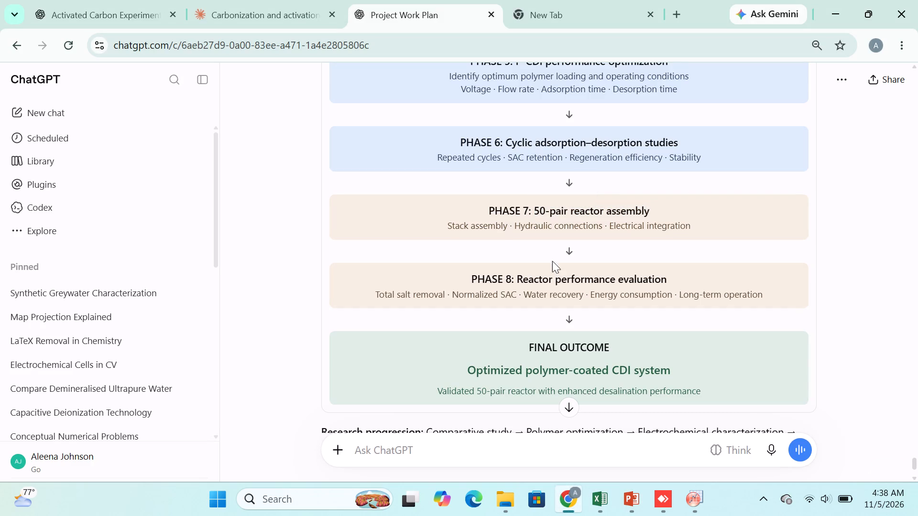
{"action": "left_click_drag", "start_coordinate": [536, 210], "coordinate": [656, 205]}
{"action": "key", "text": "ctrl+c"}
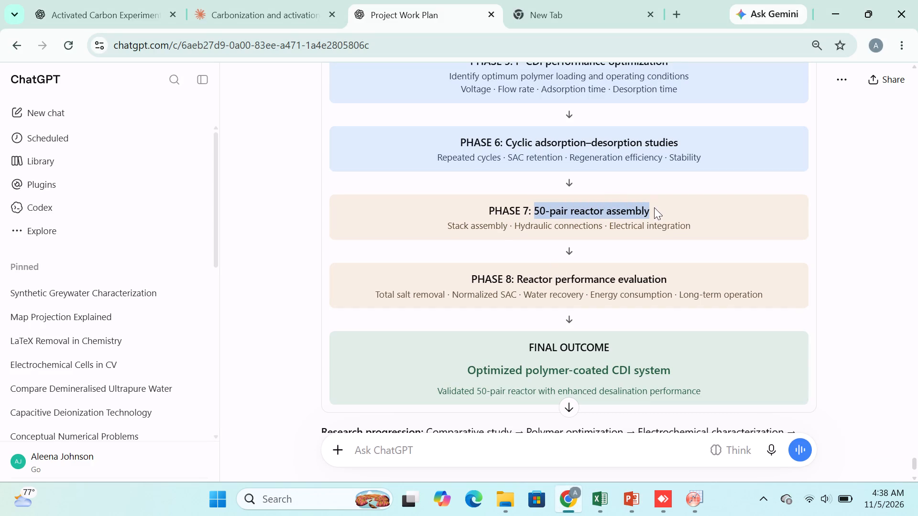
{"action": "left_click", "coordinate": [637, 497]}
{"action": "left_click", "coordinate": [583, 415]}
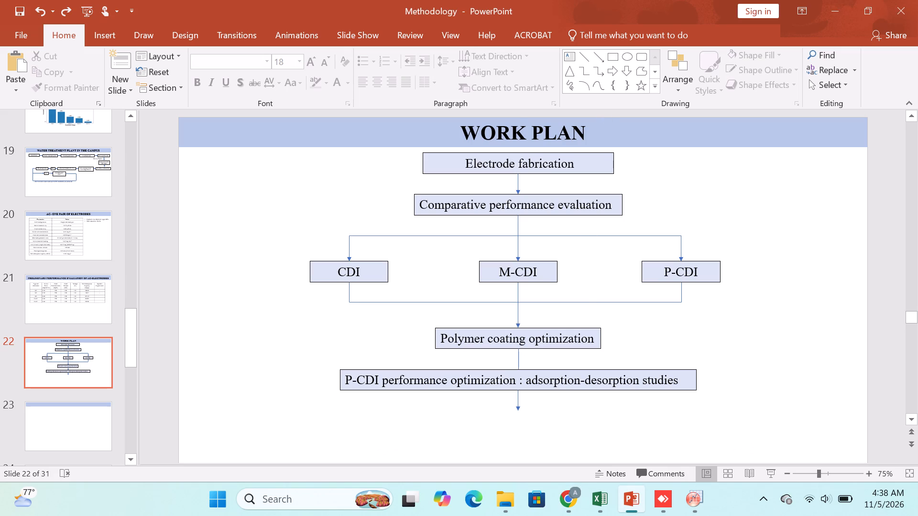
{"action": "left_click", "coordinate": [613, 152]}
{"action": "left_click", "coordinate": [634, 130]}
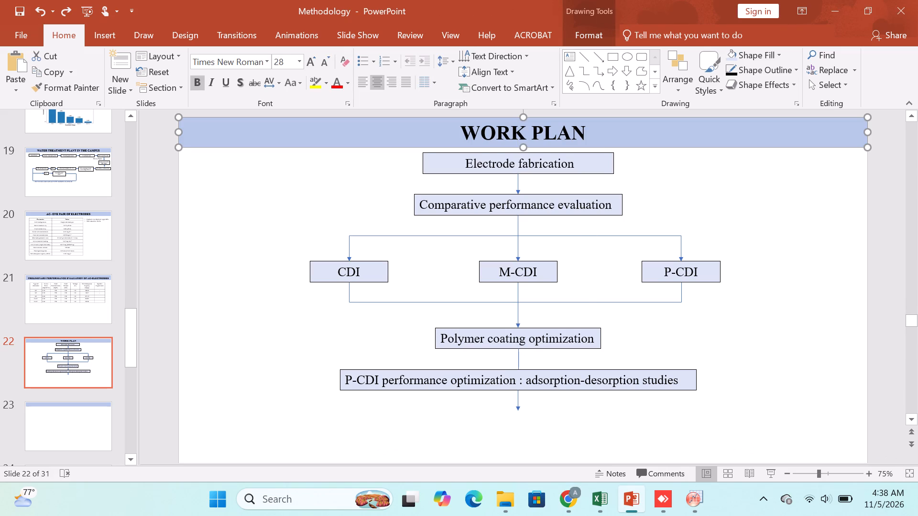
{"action": "left_click", "coordinate": [559, 431]}
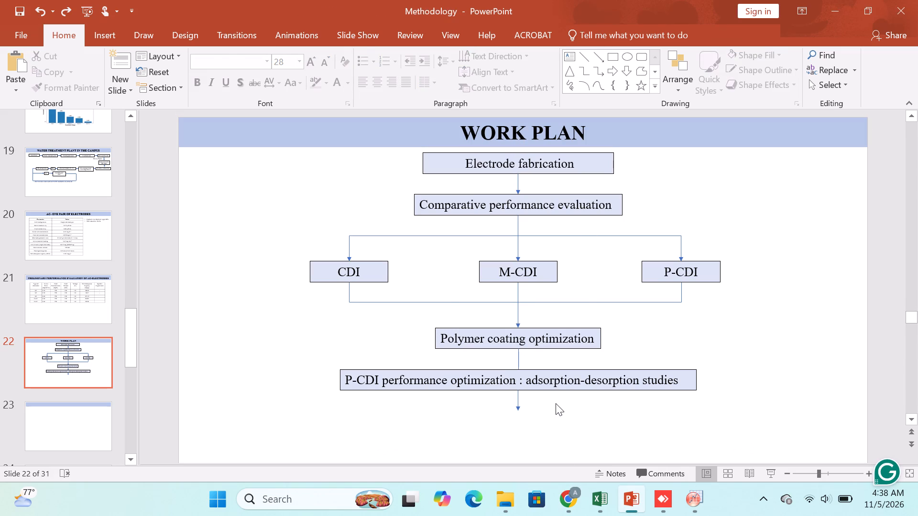
{"action": "key", "text": "ctrl+v"}
{"action": "left_click_drag", "start_coordinate": [553, 324], "coordinate": [552, 425]}
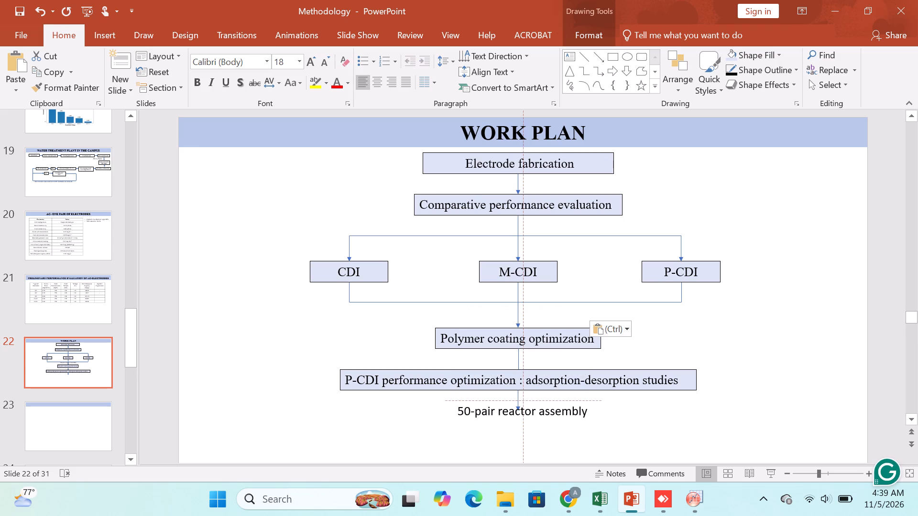
{"action": "left_click_drag", "start_coordinate": [552, 425], "coordinate": [550, 432]}
Give the "50-pair reactor assembly" text box the same light blue fill and dark outline as the other flowchart boxes.
{"action": "left_click", "coordinate": [550, 414]}
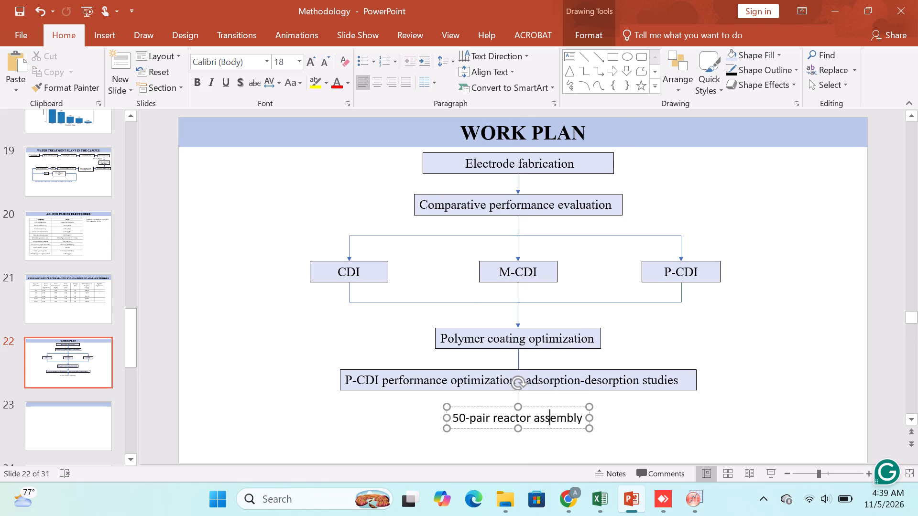
{"action": "key", "text": "ctrl+a"}
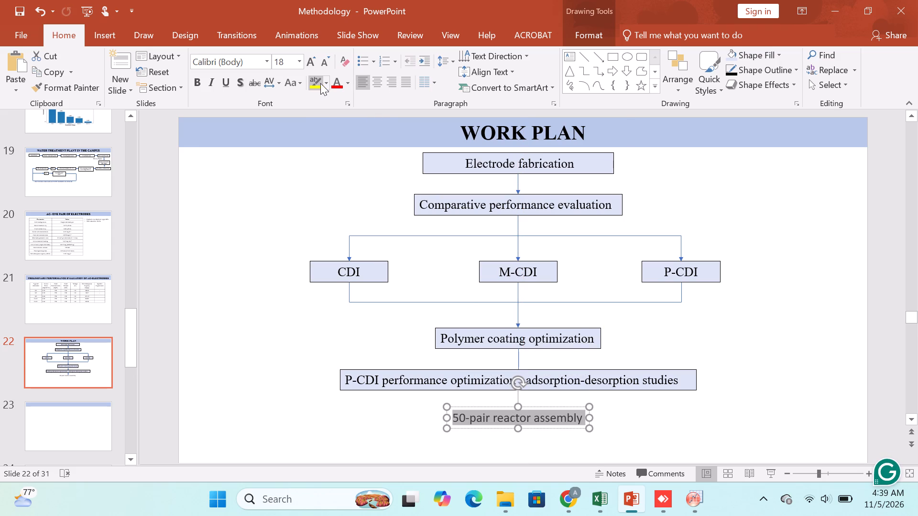
{"action": "left_click", "coordinate": [328, 86]}
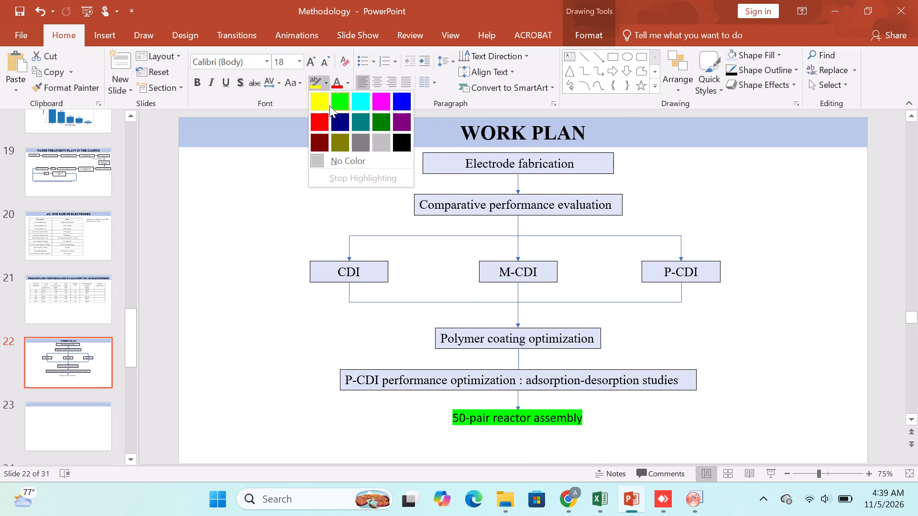
{"action": "left_click", "coordinate": [738, 50]}
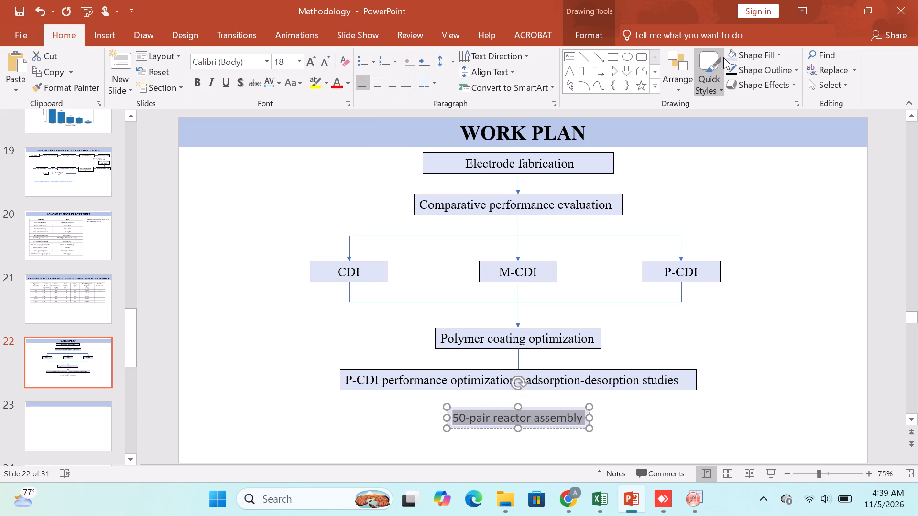
{"action": "left_click", "coordinate": [728, 67]}
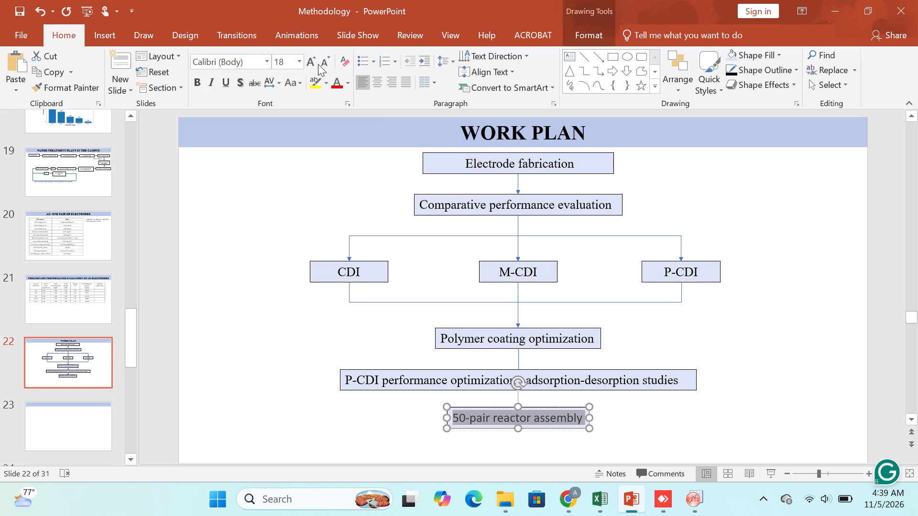
Set the "50-pair reactor assembly" text to Times New Roman.
{"action": "left_click", "coordinate": [262, 67]}
{"action": "left_click", "coordinate": [263, 64]}
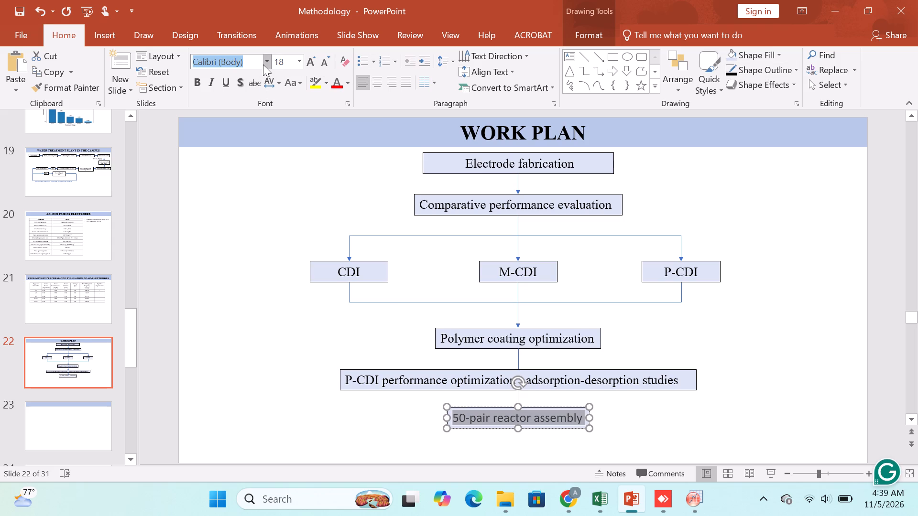
{"action": "left_click", "coordinate": [264, 64]}
{"action": "left_click", "coordinate": [246, 139]}
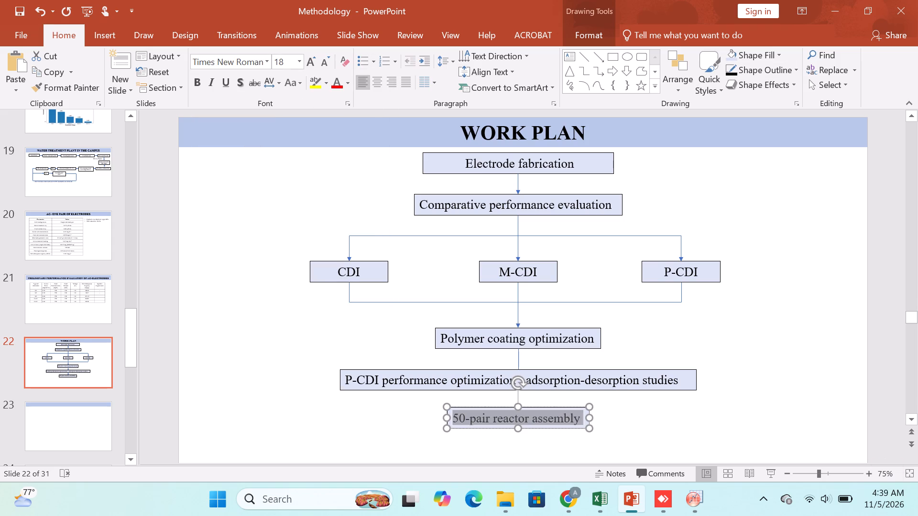
{"action": "left_click", "coordinate": [769, 315]}
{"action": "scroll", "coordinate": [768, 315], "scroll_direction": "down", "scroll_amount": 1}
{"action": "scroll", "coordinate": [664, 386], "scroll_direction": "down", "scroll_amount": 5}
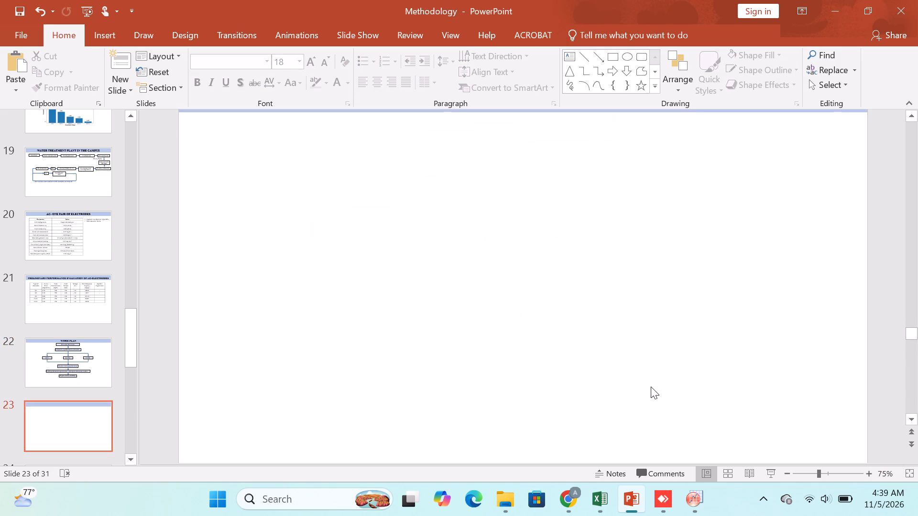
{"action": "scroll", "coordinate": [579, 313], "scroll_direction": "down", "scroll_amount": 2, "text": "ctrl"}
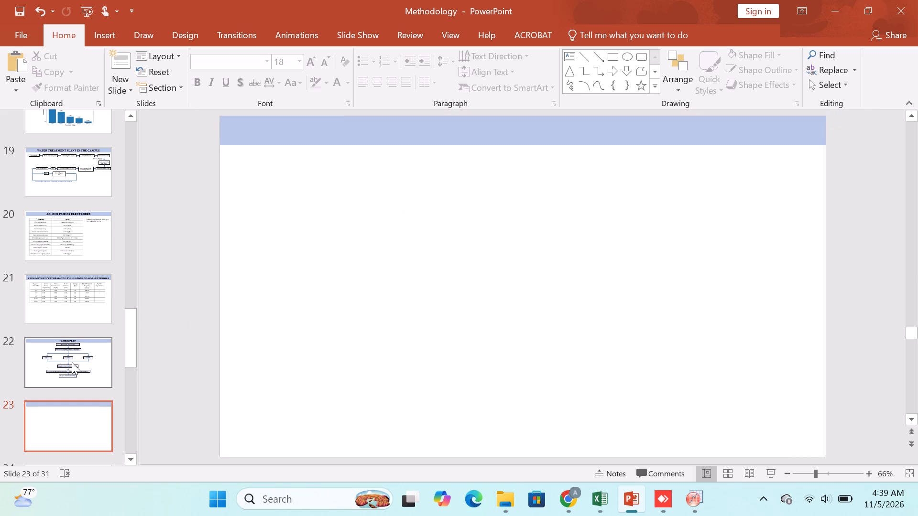
On the WORK PLAN slide, duplicate the "Comparative performance evaluation" box and place the copy below the "50-pair reactor assembly" box.
{"action": "left_click", "coordinate": [80, 376]}
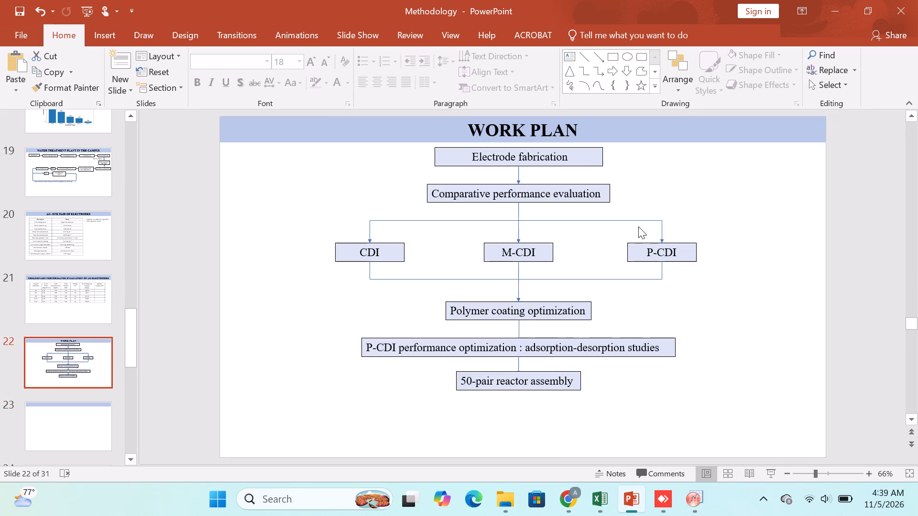
{"action": "left_click", "coordinate": [521, 180]}
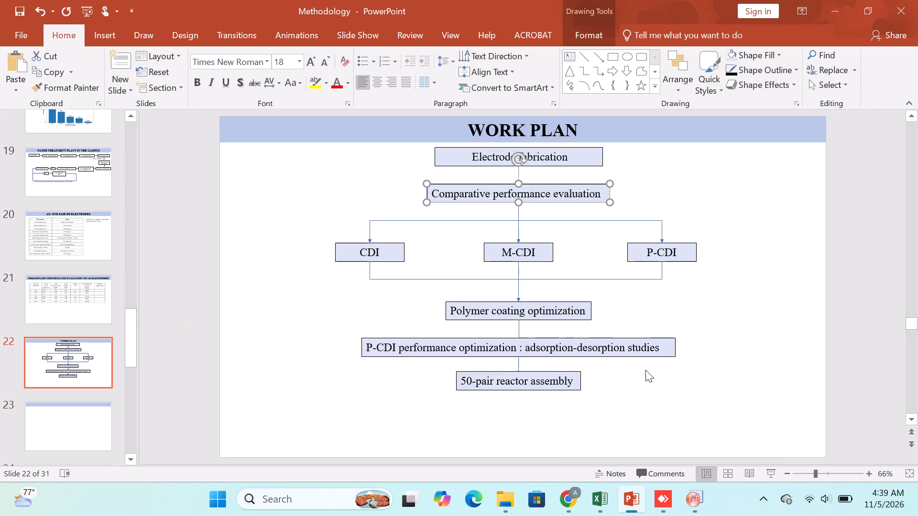
{"action": "key", "text": "ctrl+c"}
{"action": "left_click", "coordinate": [624, 402]}
{"action": "key", "text": "ctrl+v"}
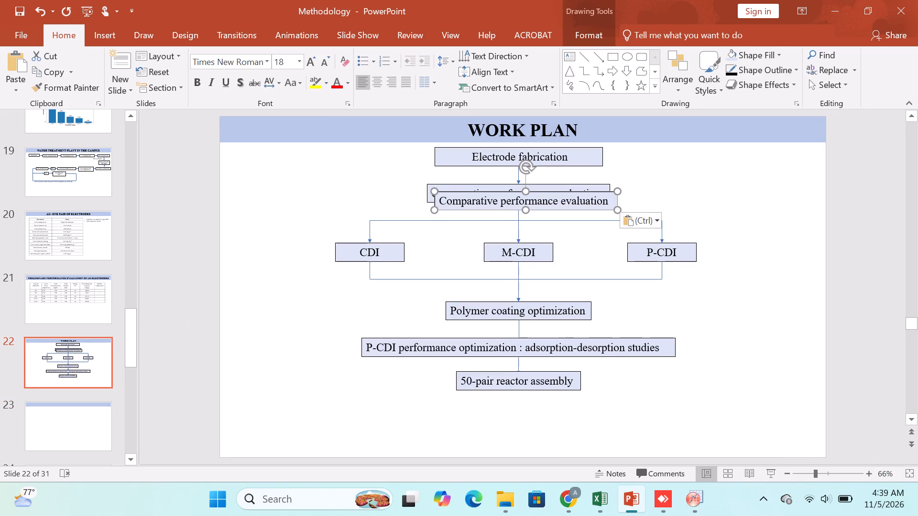
{"action": "left_click", "coordinate": [536, 209]}
{"action": "left_click_drag", "start_coordinate": [535, 208], "coordinate": [544, 415]}
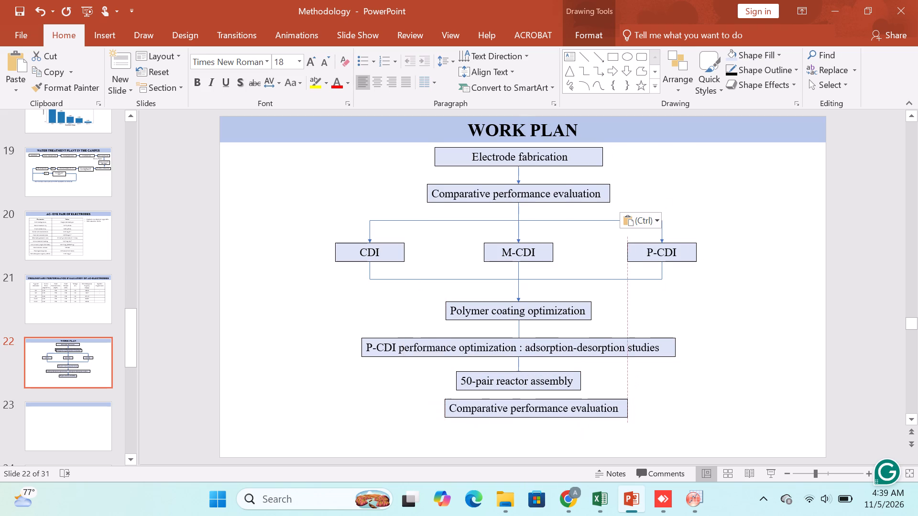
{"action": "left_click_drag", "start_coordinate": [544, 415], "coordinate": [530, 419]}
{"action": "left_click", "coordinate": [530, 414]}
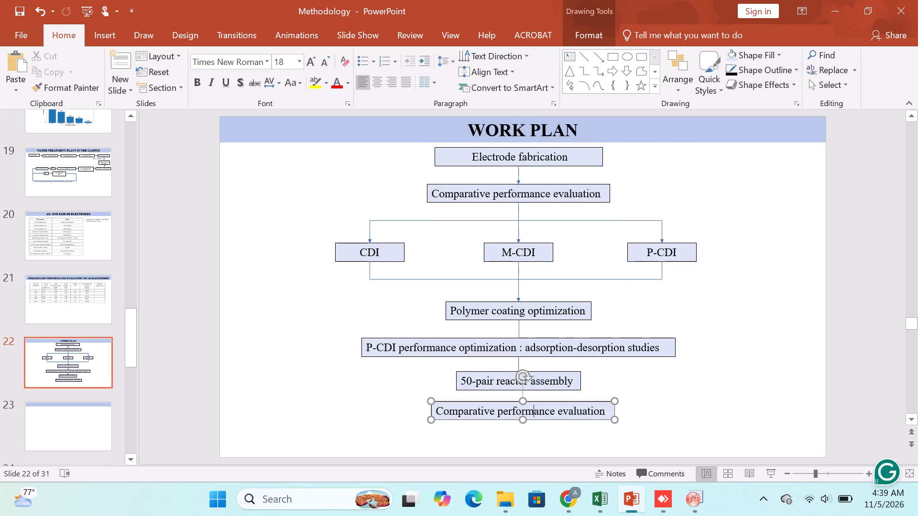
{"action": "key", "text": "ctrl+a"}
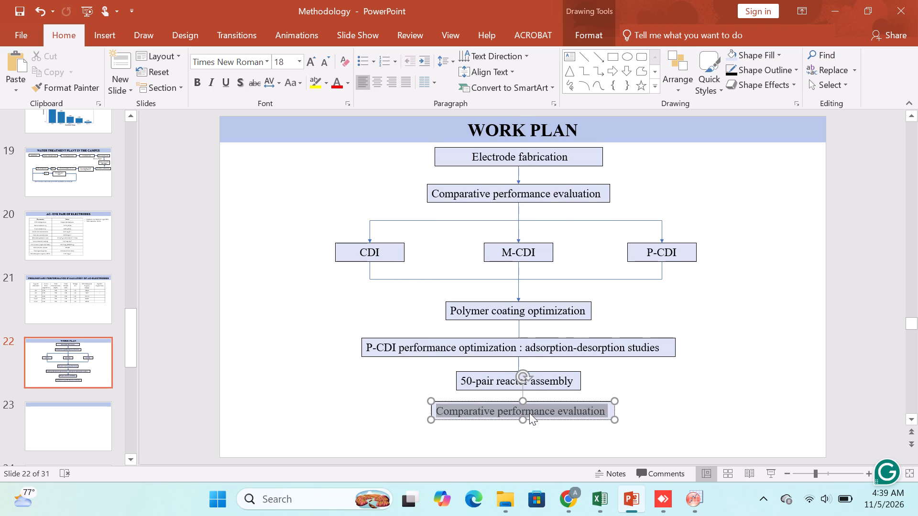
{"action": "left_click", "coordinate": [487, 444]}
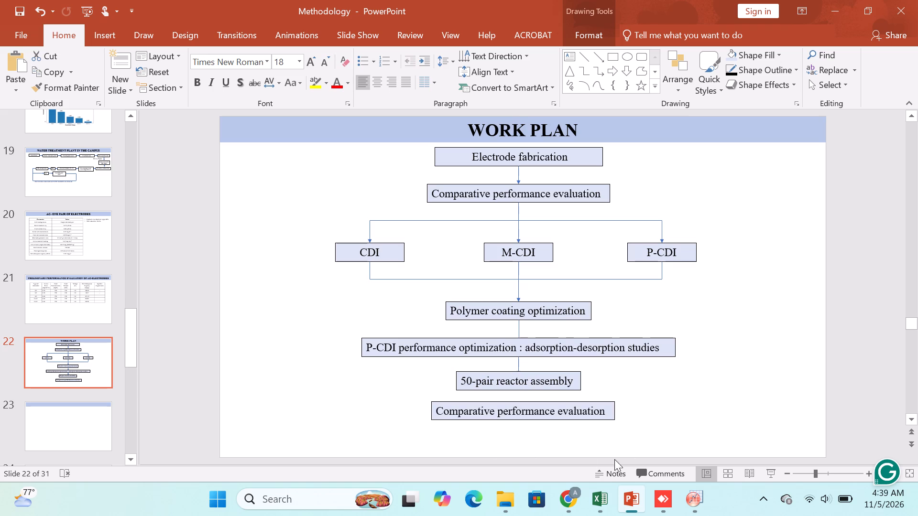
Replace the duplicated box's text with "Reactor performance evaluation", copied from Phase 8 of the ChatGPT plan in Chrome.
{"action": "left_click", "coordinate": [567, 481]}
{"action": "left_click", "coordinate": [567, 492]}
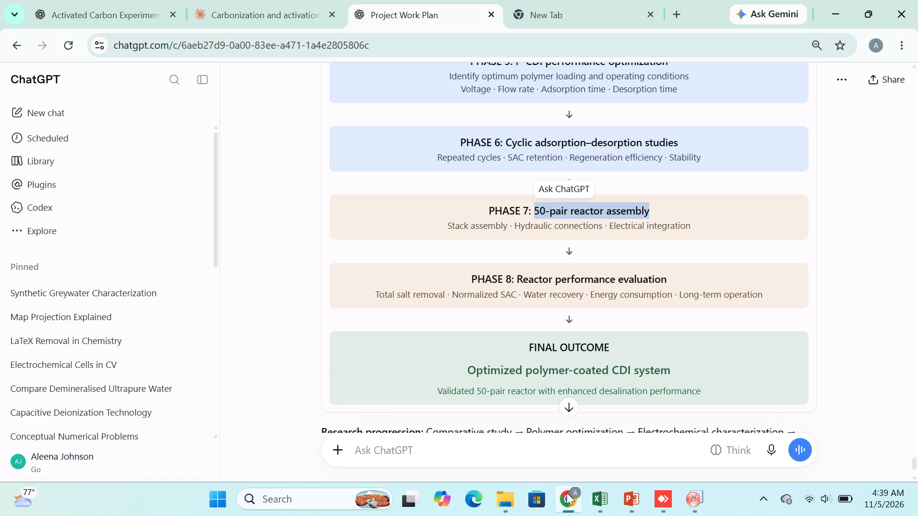
{"action": "left_click_drag", "start_coordinate": [516, 280], "coordinate": [673, 286]}
{"action": "left_click", "coordinate": [665, 271]}
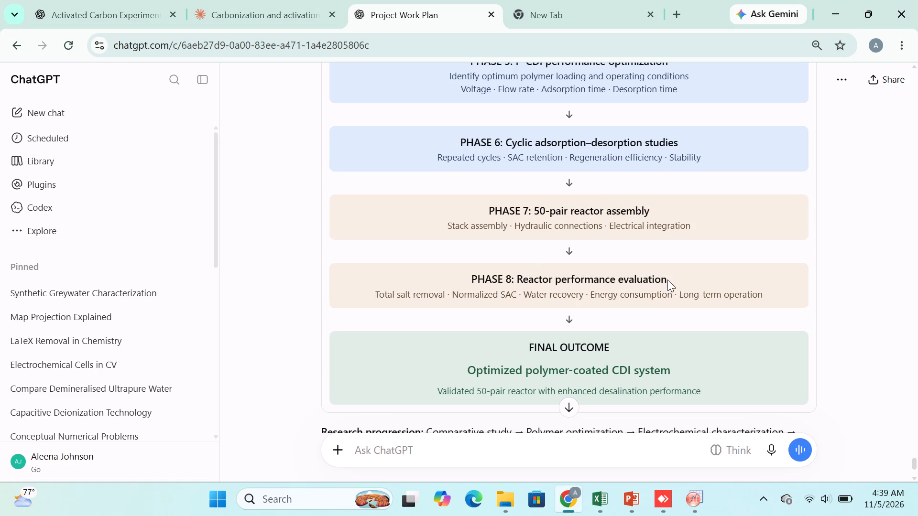
{"action": "left_click_drag", "start_coordinate": [667, 279], "coordinate": [516, 279]}
{"action": "key", "text": "ctrl+c"}
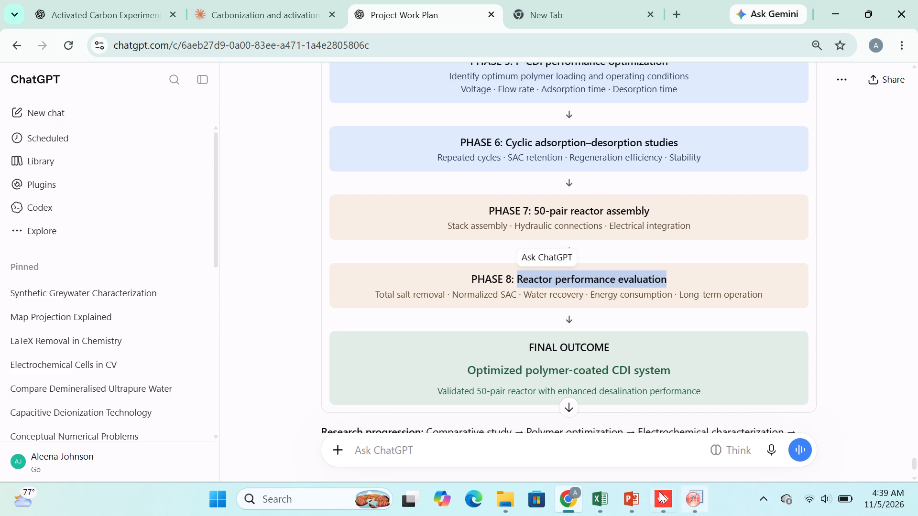
{"action": "left_click", "coordinate": [639, 492]}
{"action": "left_click", "coordinate": [584, 407]}
{"action": "key", "text": "ctrl+a"}
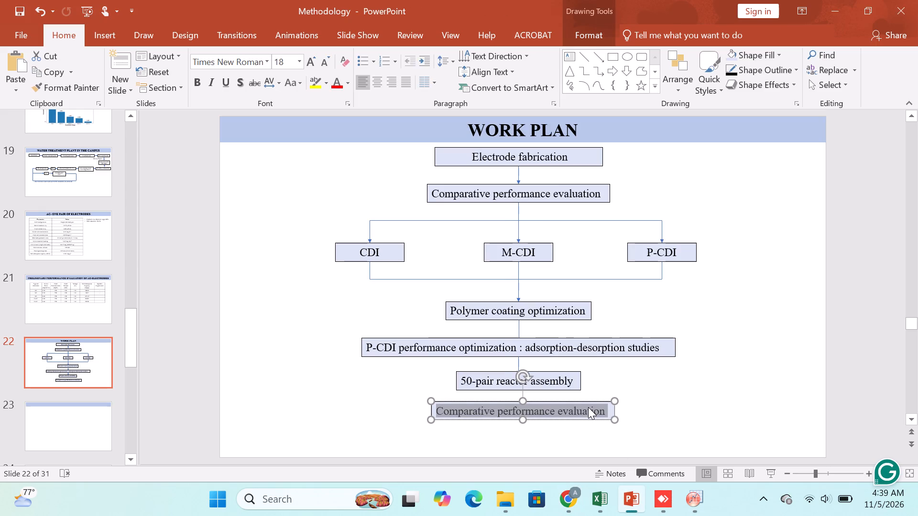
{"action": "key", "text": "Delete"}
{"action": "key", "text": "ctrl+v"}
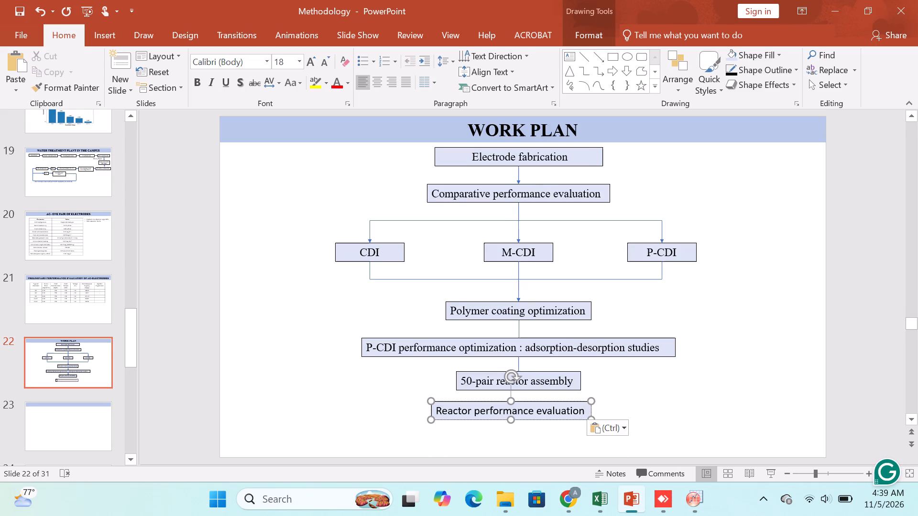
Set the "Reactor performance evaluation" text to Times New Roman and centre its box beneath the "50-pair reactor assembly" box.
{"action": "key", "text": "ctrl+a"}
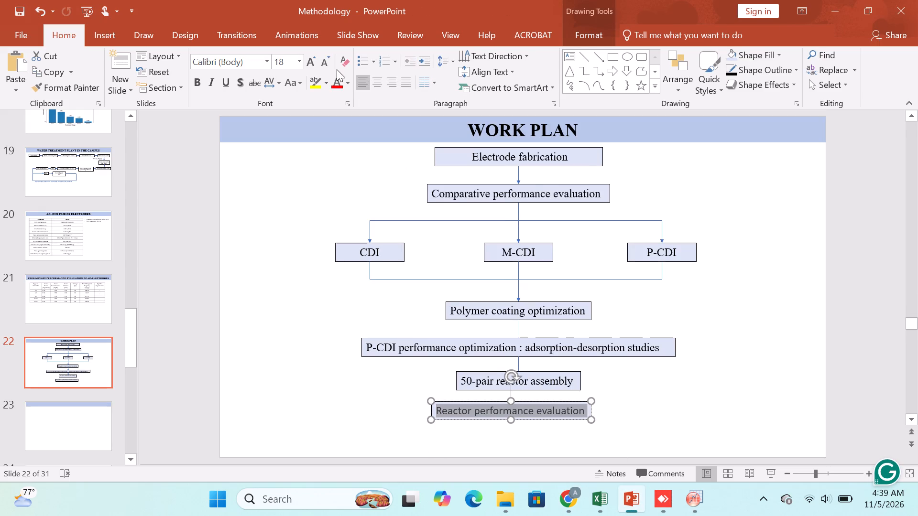
{"action": "left_click", "coordinate": [262, 64]}
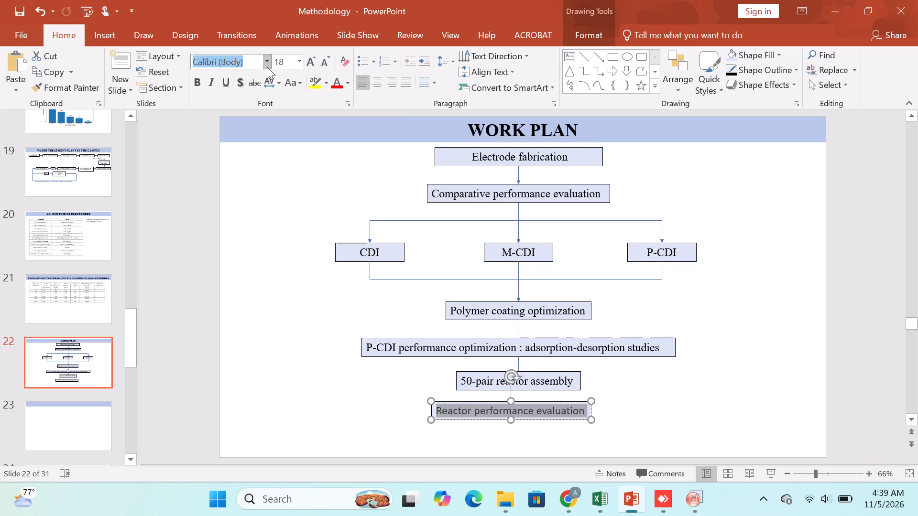
{"action": "left_click", "coordinate": [268, 67]}
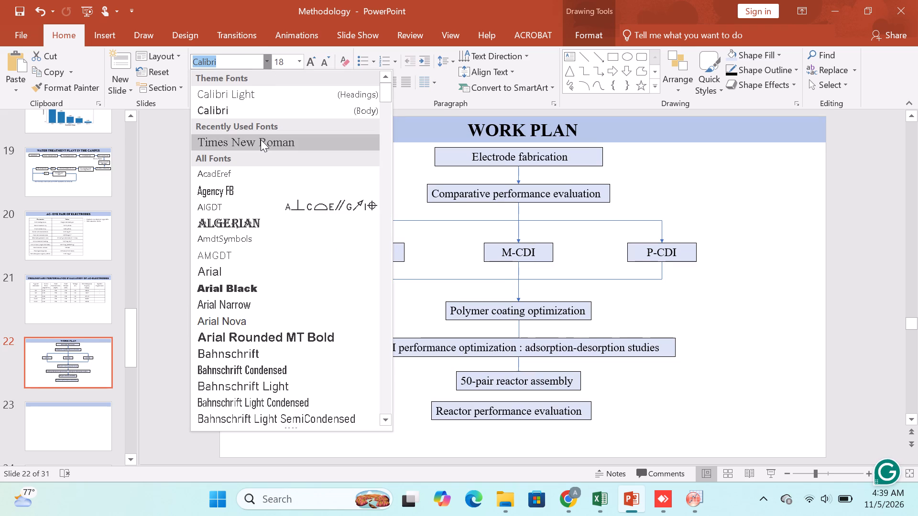
{"action": "left_click", "coordinate": [261, 140]}
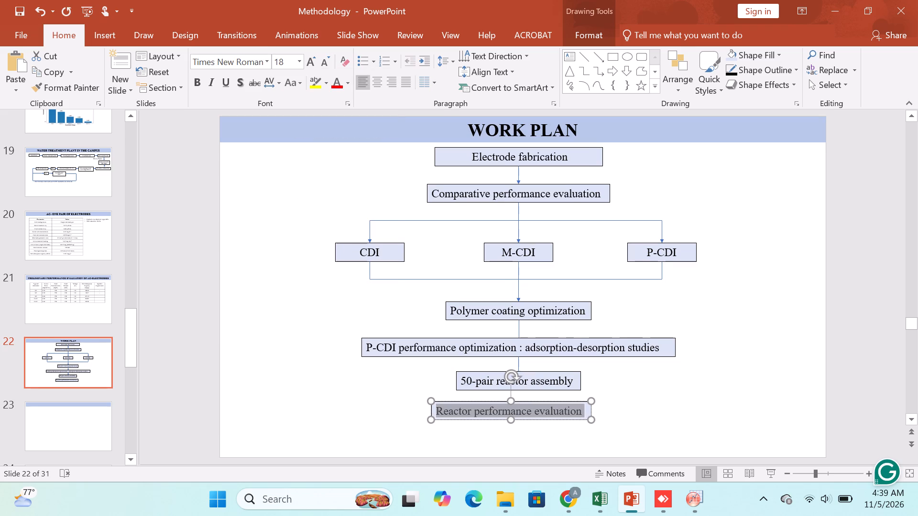
{"action": "left_click_drag", "start_coordinate": [572, 402], "coordinate": [580, 402]}
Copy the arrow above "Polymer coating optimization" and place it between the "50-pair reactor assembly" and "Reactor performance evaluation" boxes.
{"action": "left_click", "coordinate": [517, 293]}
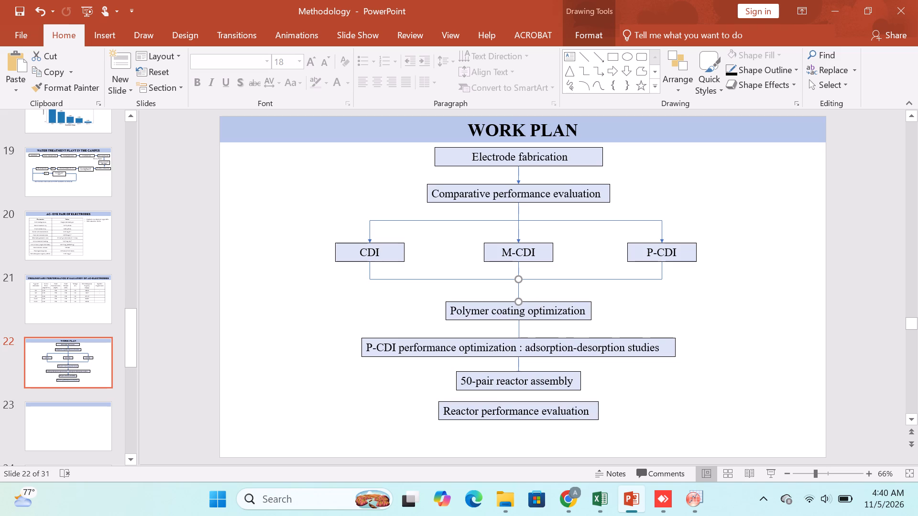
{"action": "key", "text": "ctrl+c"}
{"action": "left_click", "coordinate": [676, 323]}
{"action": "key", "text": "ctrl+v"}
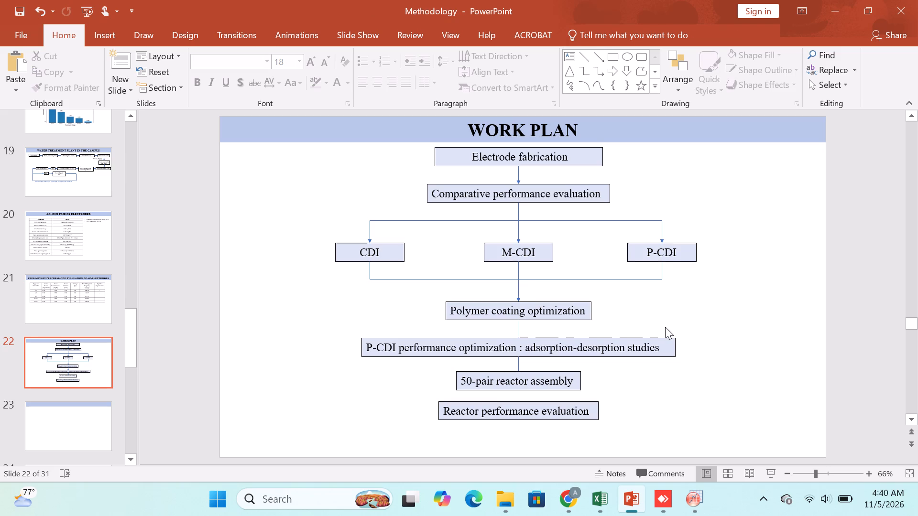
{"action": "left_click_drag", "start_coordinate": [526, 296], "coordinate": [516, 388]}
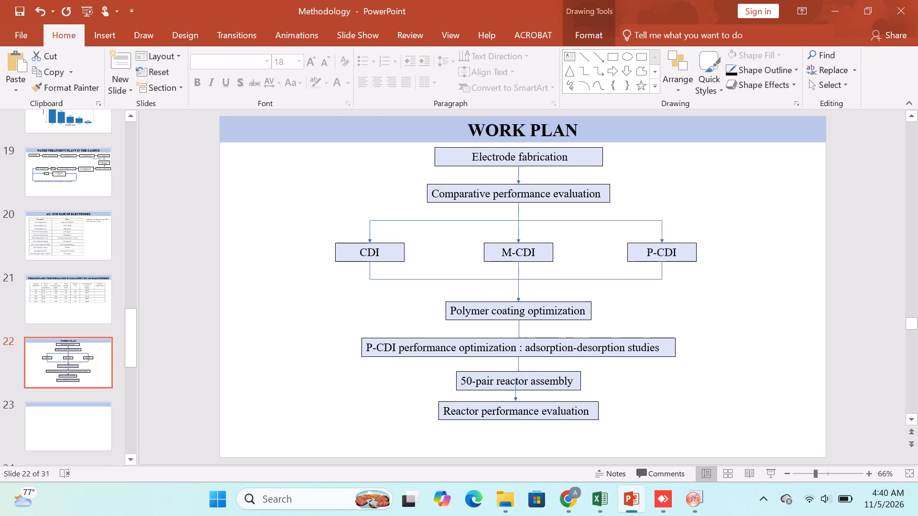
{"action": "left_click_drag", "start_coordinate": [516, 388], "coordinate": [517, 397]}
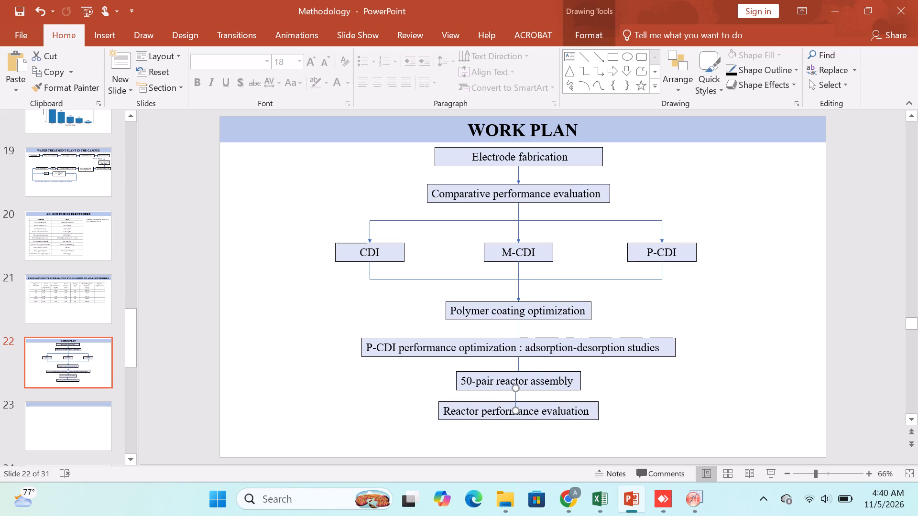
Move the "Reactor performance evaluation" box lower and fit the copied arrow into the gap below "50-pair reactor assembly".
{"action": "left_click", "coordinate": [552, 405]}
{"action": "left_click_drag", "start_coordinate": [556, 399], "coordinate": [556, 407]}
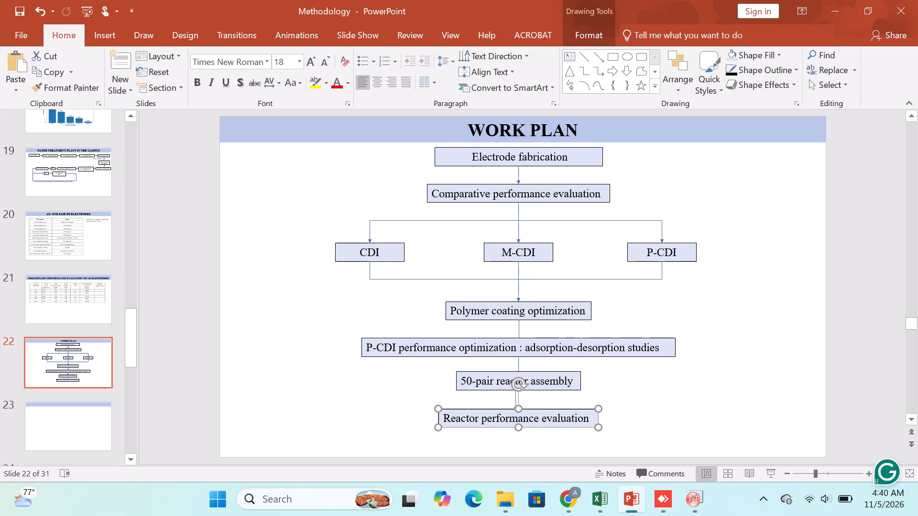
{"action": "left_click", "coordinate": [506, 396]}
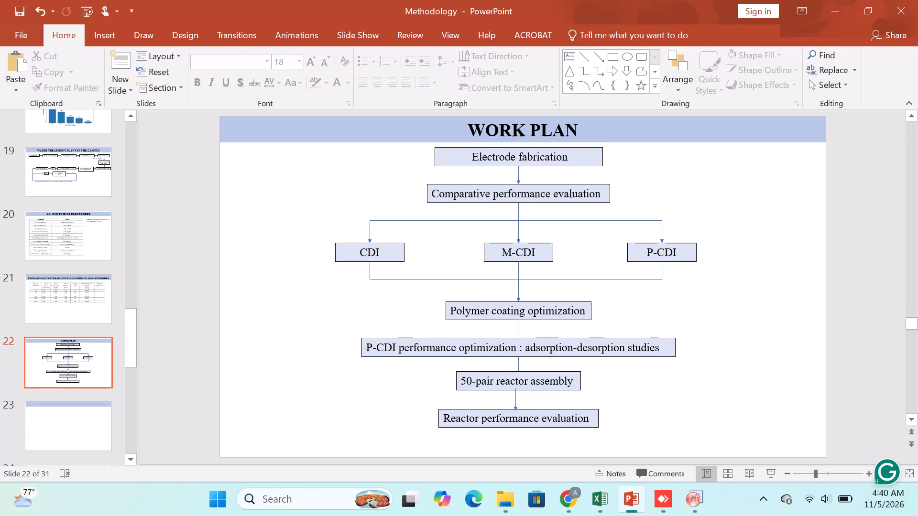
{"action": "left_click", "coordinate": [515, 398]}
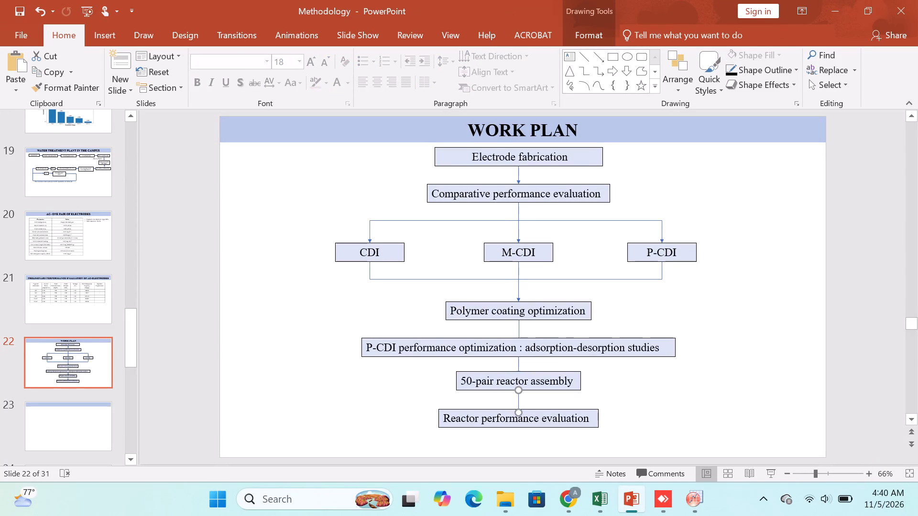
{"action": "left_click", "coordinate": [552, 410]}
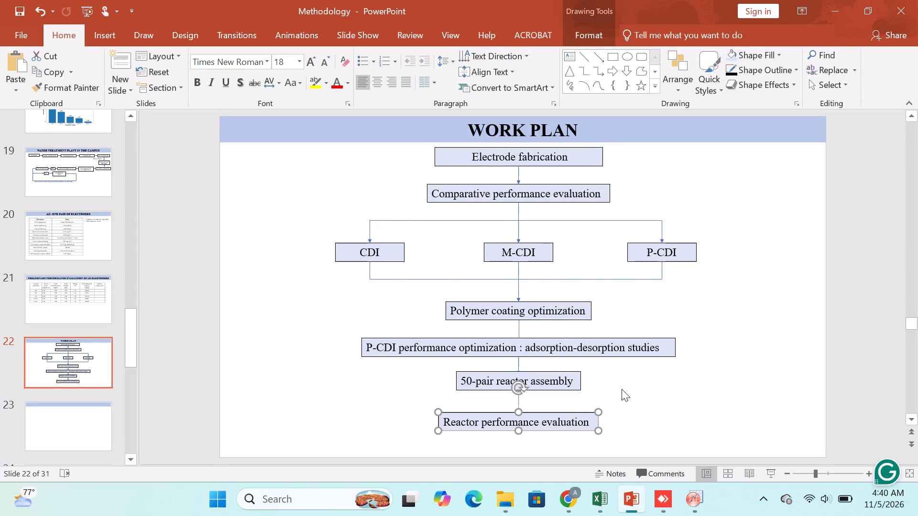
{"action": "left_click", "coordinate": [622, 389]}
Save the presentation.
{"action": "key", "text": "ctrl+s"}
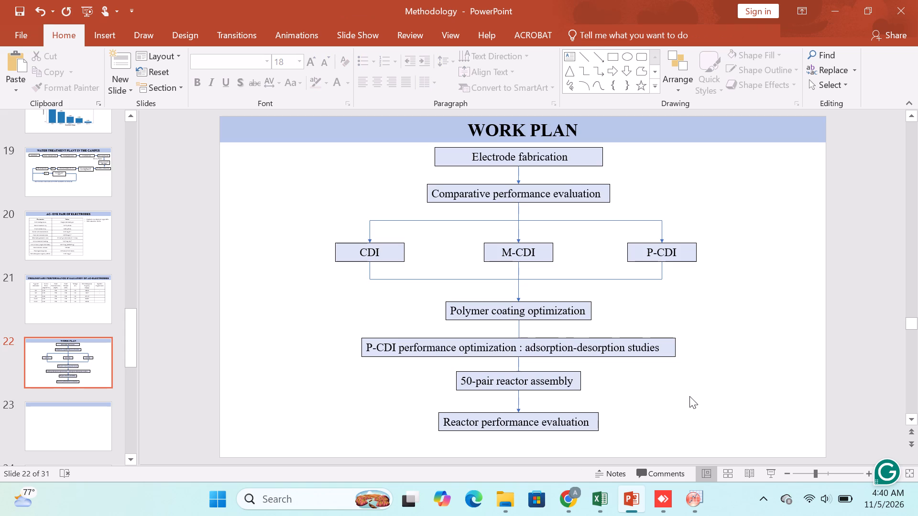
Delete the three connectors between the flowchart's last four boxes, from "Polymer coating optimization" down to "Reactor performance evaluation".
{"action": "left_click", "coordinate": [520, 333]}
{"action": "key", "text": "Delete"}
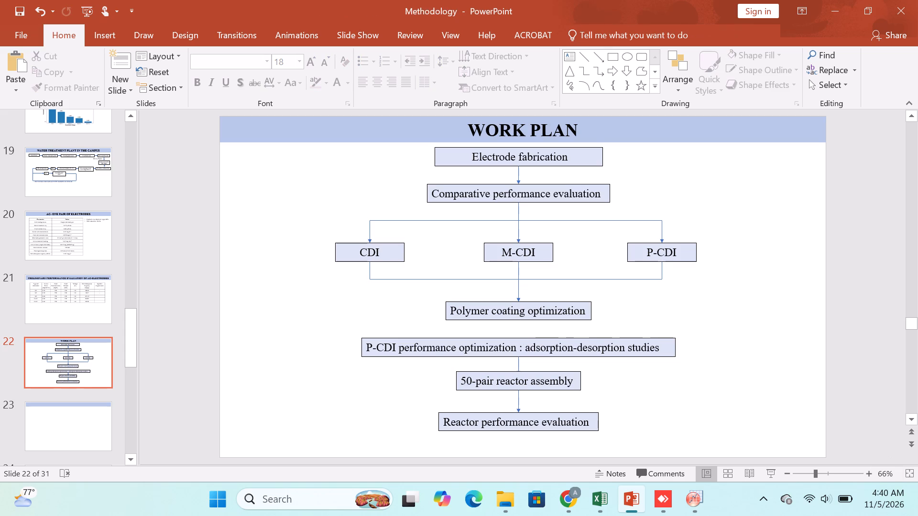
{"action": "left_click", "coordinate": [516, 366]}
{"action": "key", "text": "Delete"}
{"action": "left_click", "coordinate": [515, 407]}
{"action": "key", "text": "Delete"}
Draw a straight arrow connecting "Polymer coating optimization" down to the "P-CDI performance optimization : adsorption-desorption studies" box.
{"action": "left_click", "coordinate": [601, 54]}
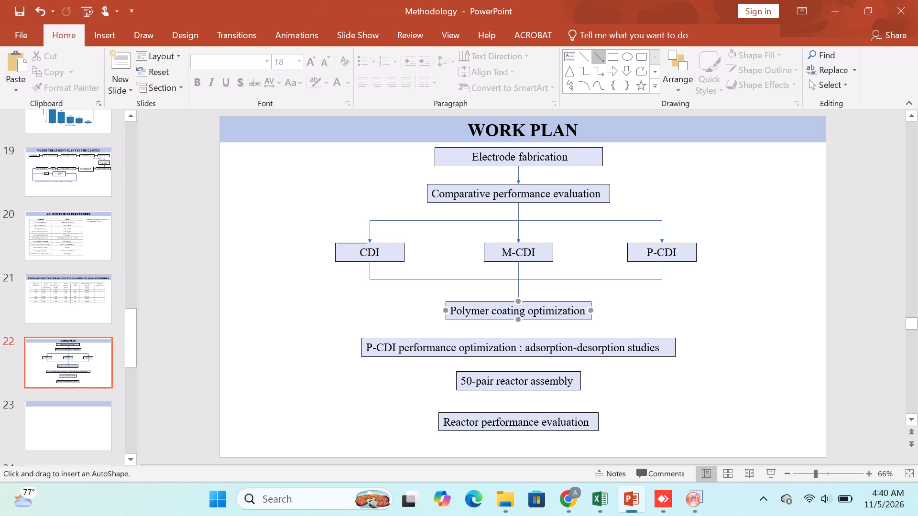
{"action": "left_click_drag", "start_coordinate": [520, 321], "coordinate": [519, 327], "text": "shift"}
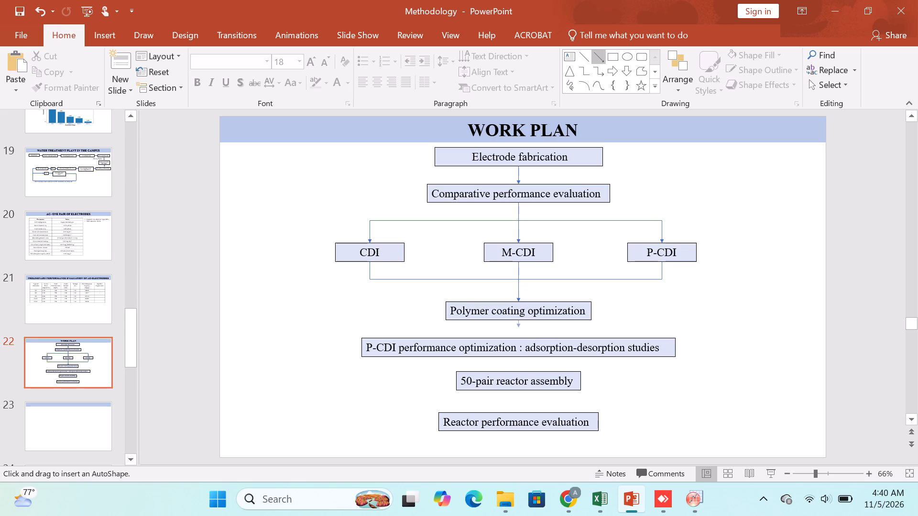
{"action": "left_click_drag", "start_coordinate": [519, 327], "coordinate": [520, 338], "text": "shift"}
Copy the arrow below "Polymer coating optimization" and centre the copy between the "P-CDI performance optimization" and "50-pair reactor assembly" boxes.
{"action": "left_click", "coordinate": [520, 331]}
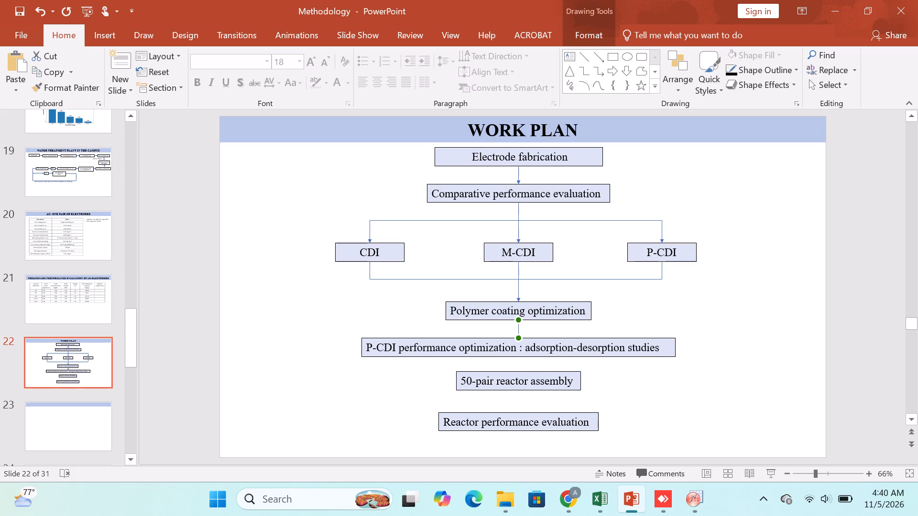
{"action": "key", "text": "ctrl+c"}
{"action": "left_click", "coordinate": [709, 302]}
{"action": "key", "text": "ctrl+v"}
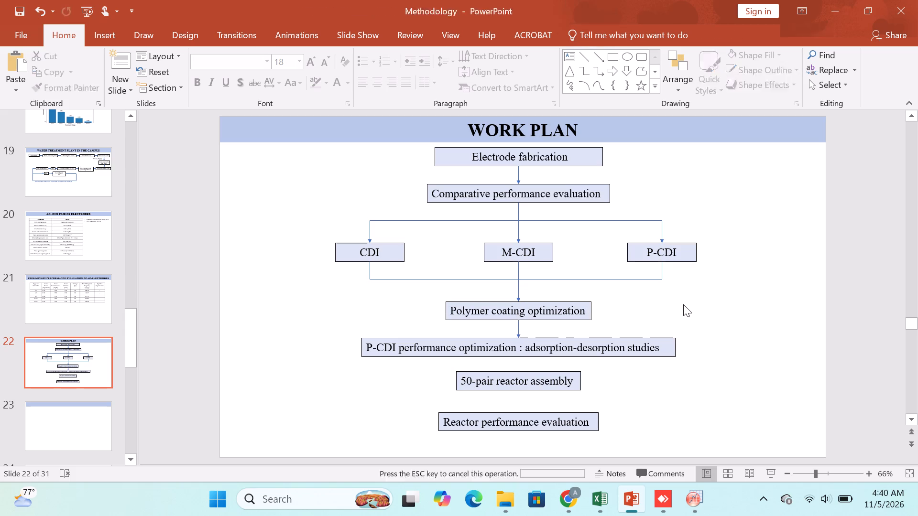
{"action": "left_click_drag", "start_coordinate": [527, 336], "coordinate": [527, 337]}
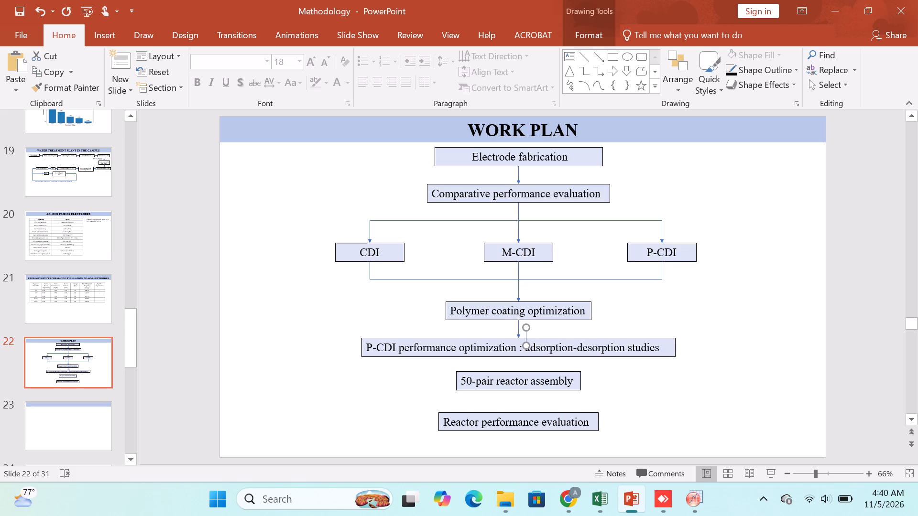
{"action": "left_click_drag", "start_coordinate": [527, 337], "coordinate": [521, 366]}
{"action": "left_click_drag", "start_coordinate": [521, 366], "coordinate": [522, 366]}
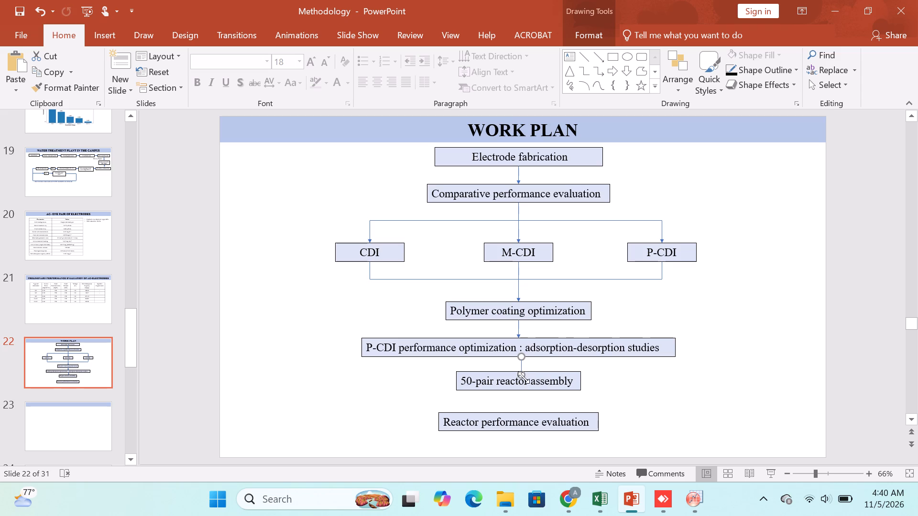
{"action": "left_click", "coordinate": [524, 377], "text": "shift"}
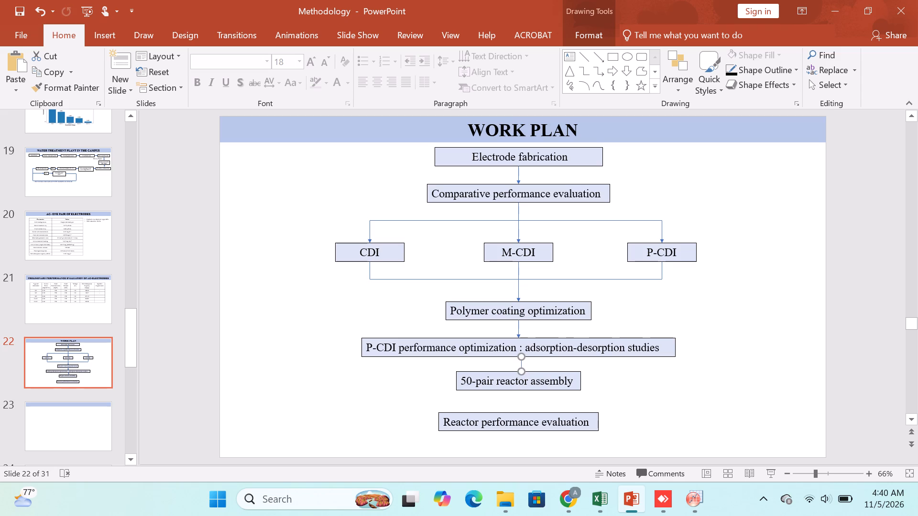
{"action": "left_click", "coordinate": [522, 364]}
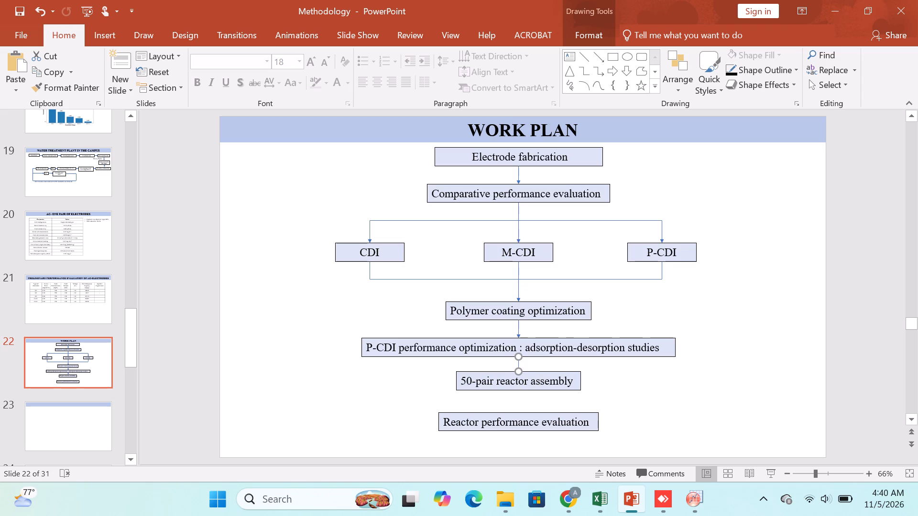
Copy that arrow again and place the copy centred directly below the "50-pair reactor assembly" box.
{"action": "key", "text": "ctrl+c"}
{"action": "left_click", "coordinate": [708, 360]}
{"action": "key", "text": "ctrl+v"}
{"action": "left_click_drag", "start_coordinate": [527, 373], "coordinate": [522, 398]}
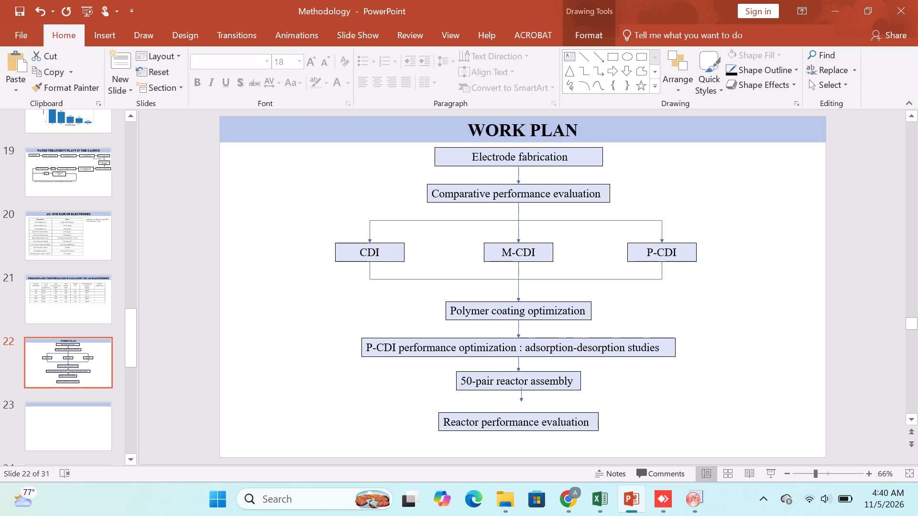
{"action": "left_click_drag", "start_coordinate": [522, 398], "coordinate": [520, 399]}
Move the "Reactor performance evaluation" box up until its top edge meets the tip of the arrow above.
{"action": "left_click", "coordinate": [542, 414]}
{"action": "left_click_drag", "start_coordinate": [542, 414], "coordinate": [541, 403]}
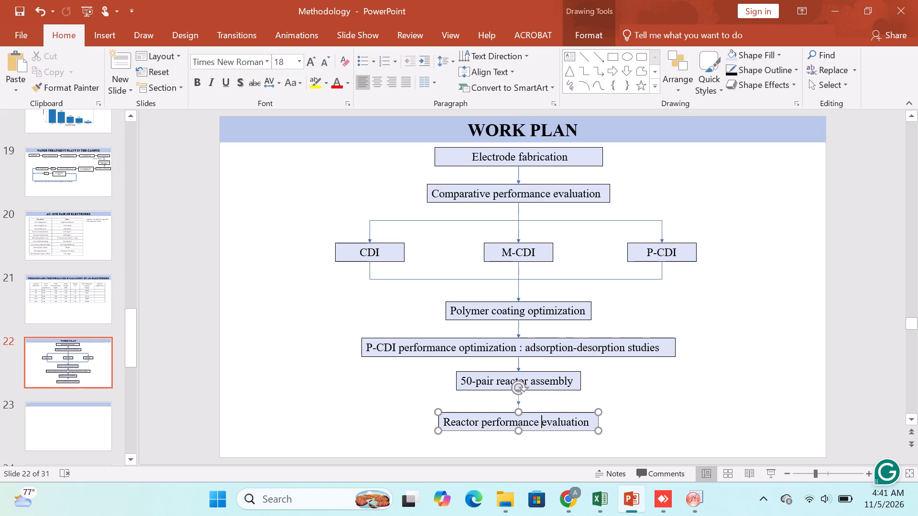
{"action": "left_click_drag", "start_coordinate": [542, 413], "coordinate": [544, 407]}
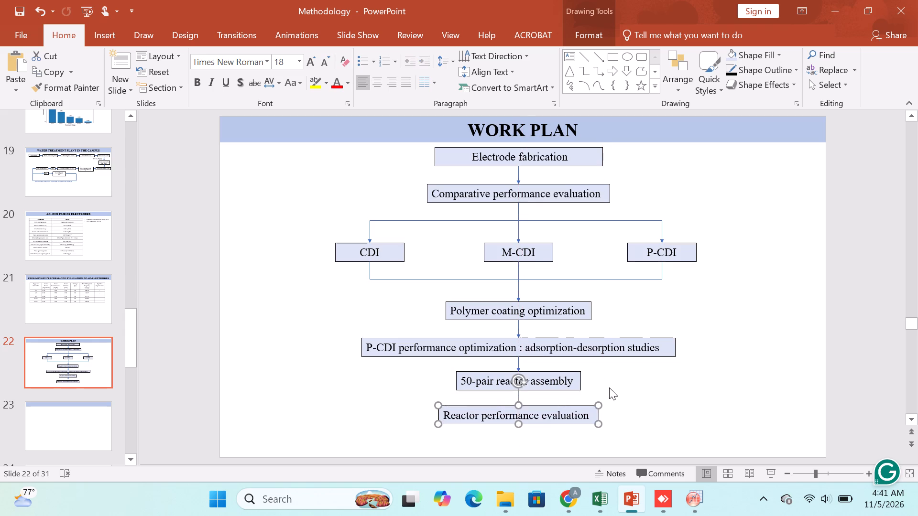
{"action": "left_click", "coordinate": [672, 384]}
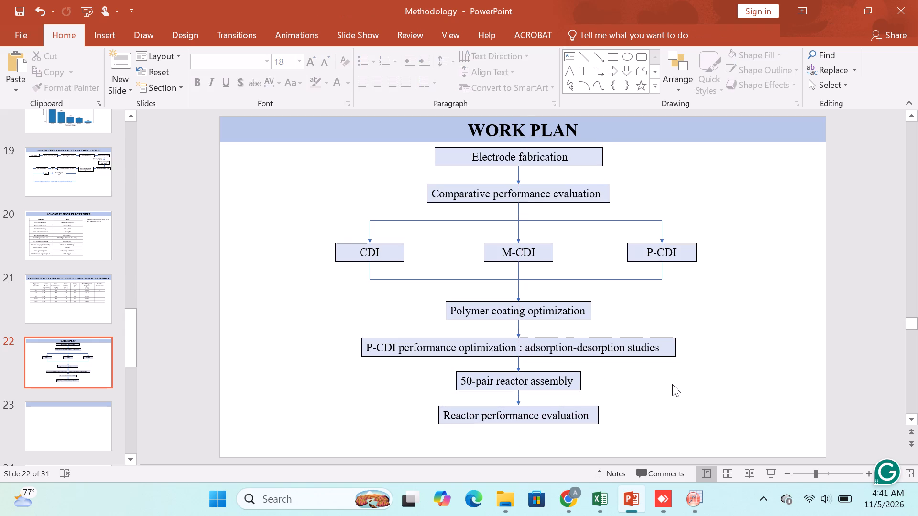
Save the Methodology presentation and close it.
{"action": "key", "text": "ctrl+s"}
{"action": "key", "text": "ctrl+s"}
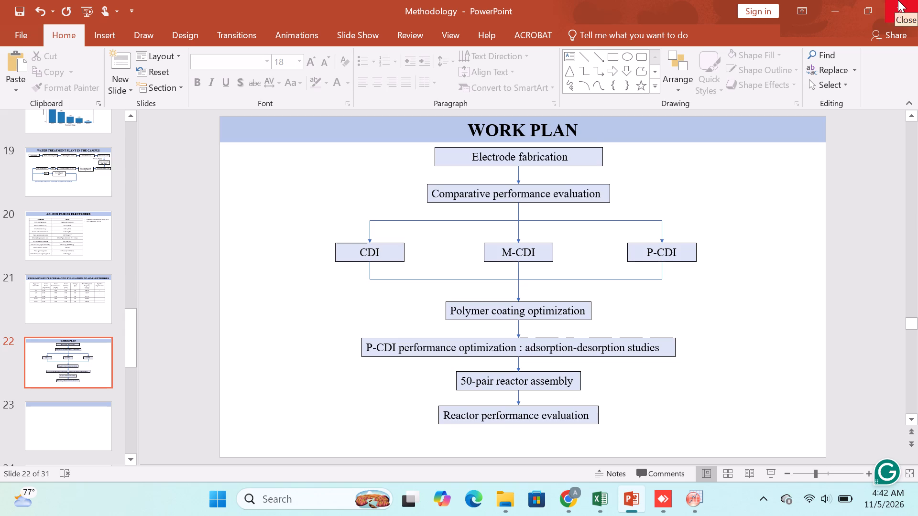
{"action": "key", "text": "ctrl+s"}
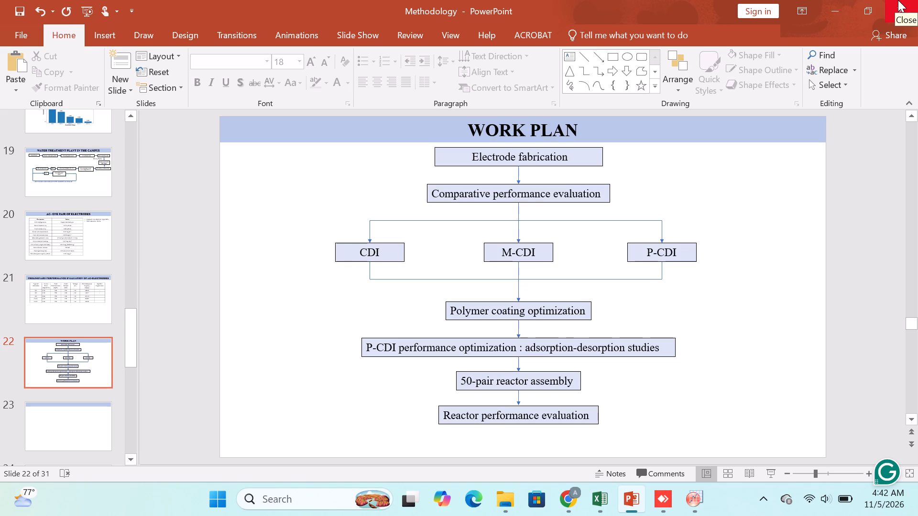
{"action": "left_click", "coordinate": [897, 0]}
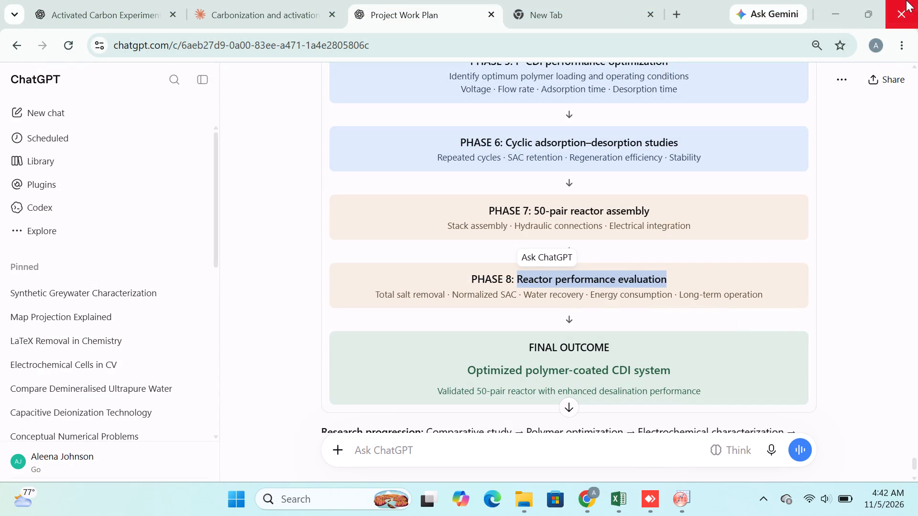
Minimize the browser window and close the Excel workbook 20 to clear the way to the desktop.
{"action": "left_click", "coordinate": [840, 5]}
{"action": "left_click", "coordinate": [901, 9]}
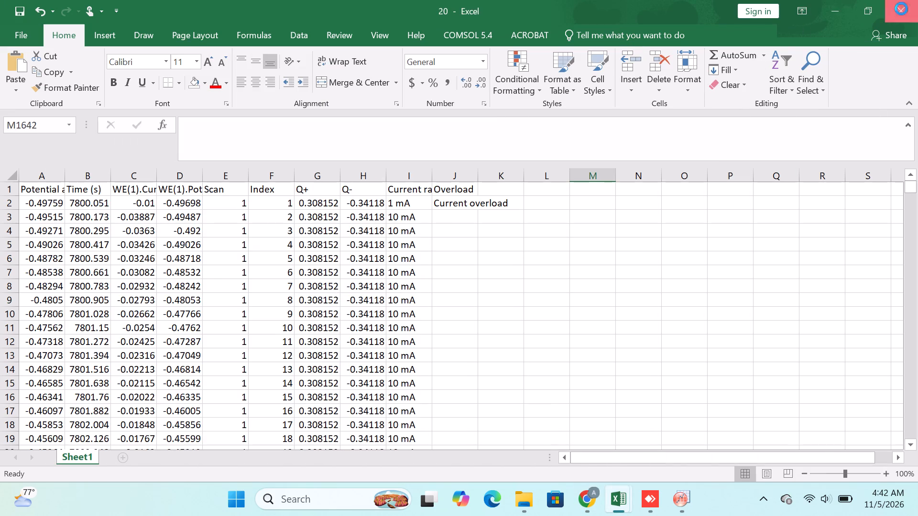
{"action": "left_click", "coordinate": [901, 9]}
{"action": "left_click", "coordinate": [890, 15]}
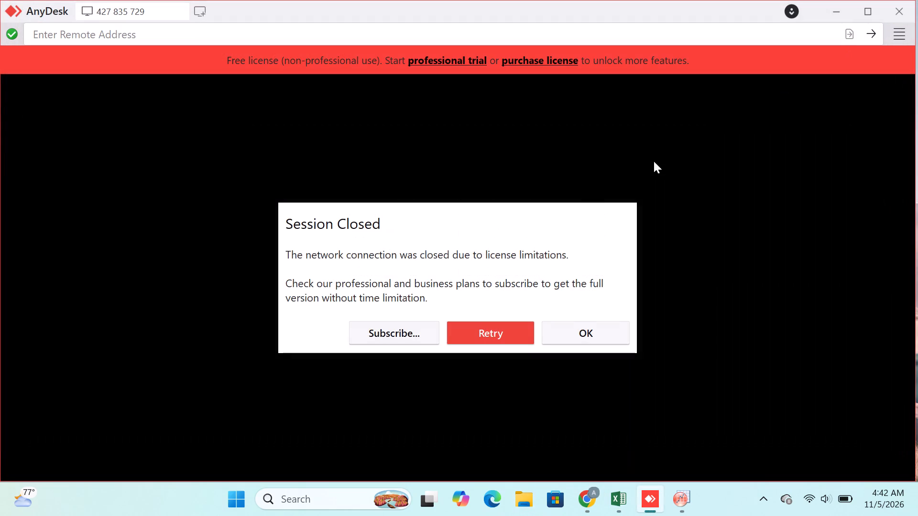
Dismiss the session-closed notice in AnyDesk and close its window.
{"action": "left_click", "coordinate": [557, 341]}
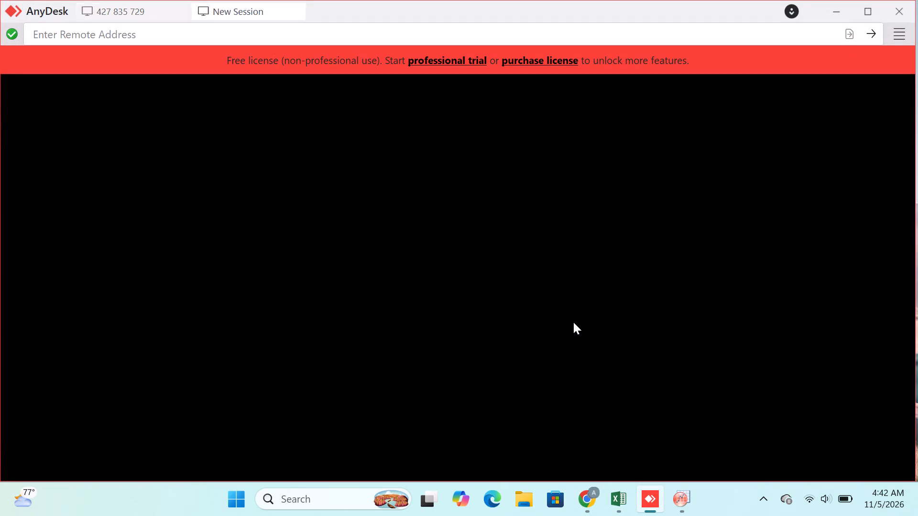
{"action": "left_click", "coordinate": [893, 17]}
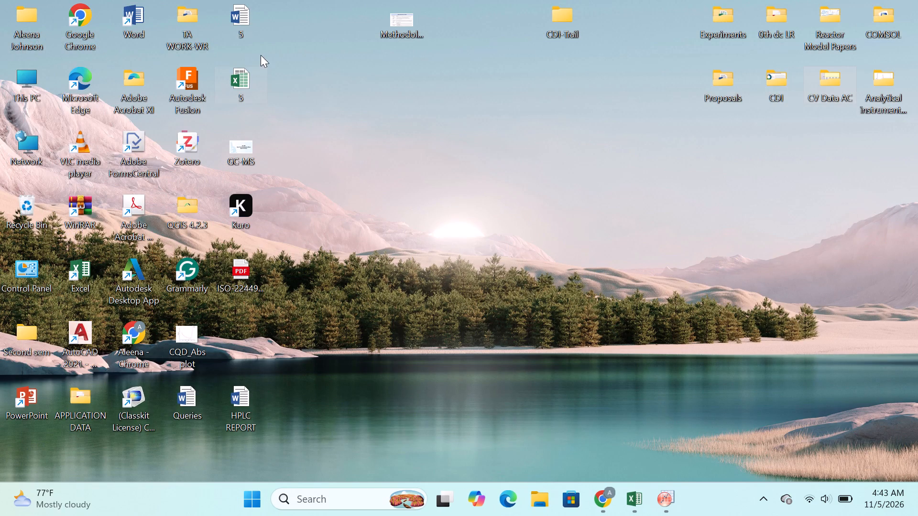
Reopen the Methodology presentation from the desktop and go past its first slide.
{"action": "double_click", "coordinate": [392, 28]}
{"action": "scroll", "coordinate": [392, 29], "scroll_direction": "down", "scroll_amount": 1}
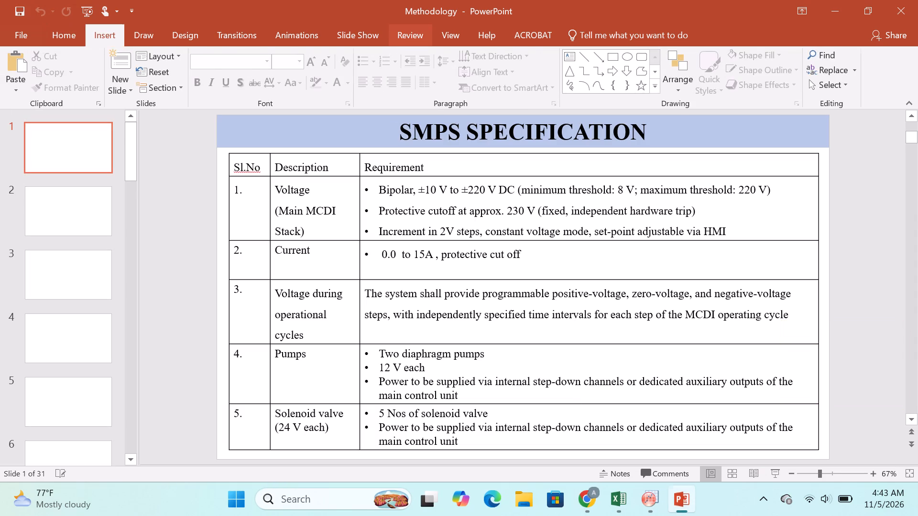
Go to slide 22, WORK PLAN, in the reopened Methodology presentation.
{"action": "scroll", "coordinate": [114, 356], "scroll_direction": "down", "scroll_amount": 11}
{"action": "scroll", "coordinate": [114, 352], "scroll_direction": "down", "scroll_amount": 14}
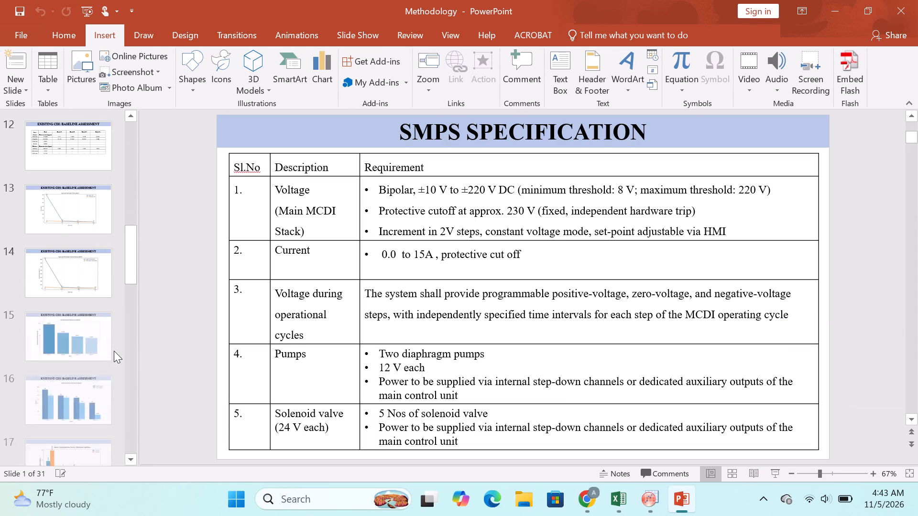
{"action": "scroll", "coordinate": [114, 351], "scroll_direction": "down", "scroll_amount": 20}
{"action": "scroll", "coordinate": [114, 351], "scroll_direction": "down", "scroll_amount": 3}
{"action": "scroll", "coordinate": [116, 346], "scroll_direction": "up", "scroll_amount": 3}
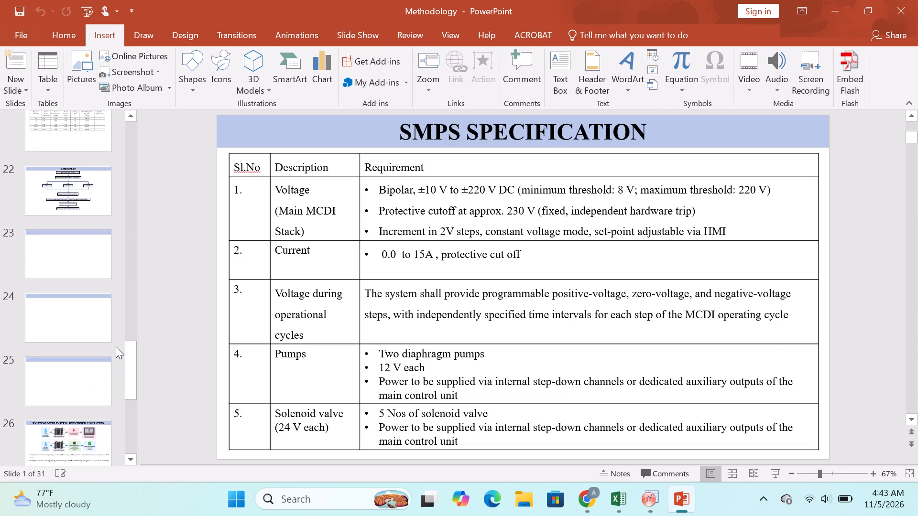
{"action": "left_click", "coordinate": [103, 187]}
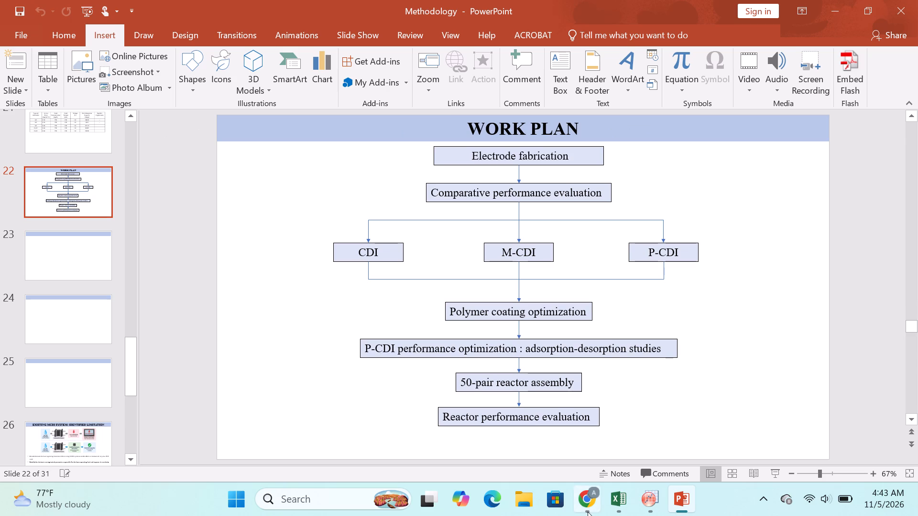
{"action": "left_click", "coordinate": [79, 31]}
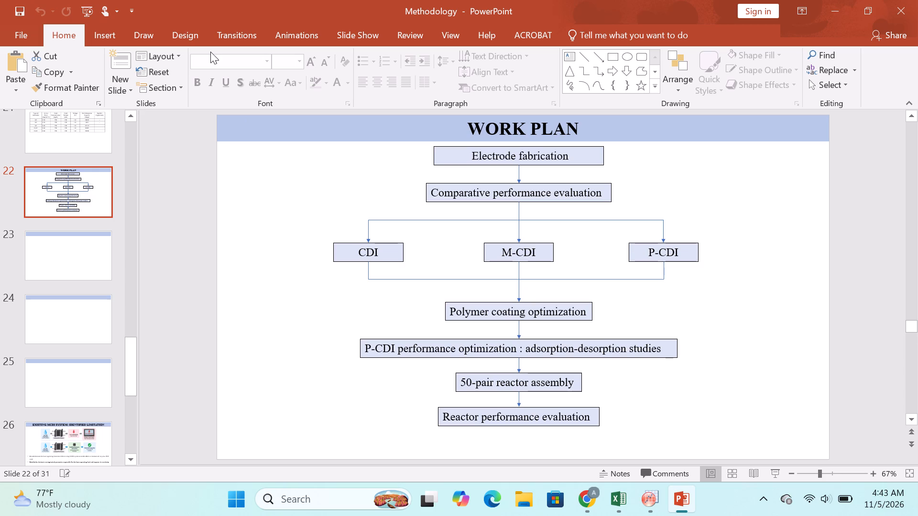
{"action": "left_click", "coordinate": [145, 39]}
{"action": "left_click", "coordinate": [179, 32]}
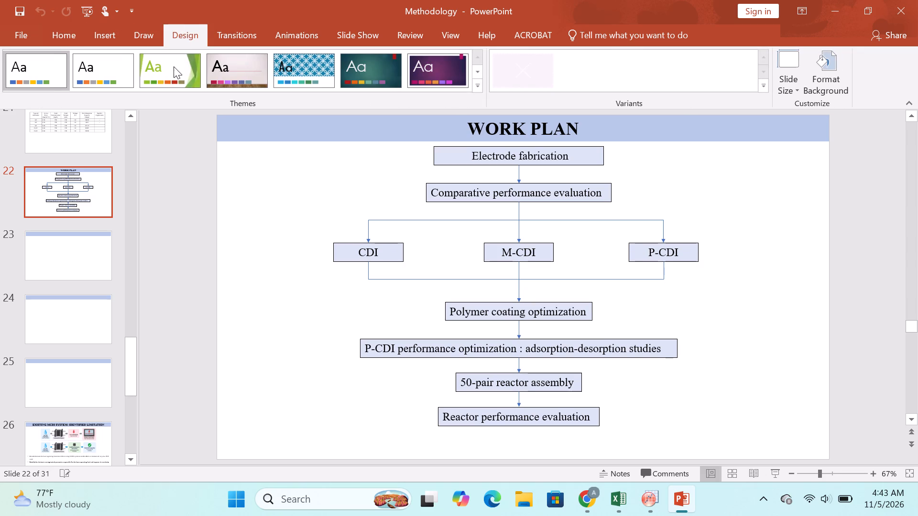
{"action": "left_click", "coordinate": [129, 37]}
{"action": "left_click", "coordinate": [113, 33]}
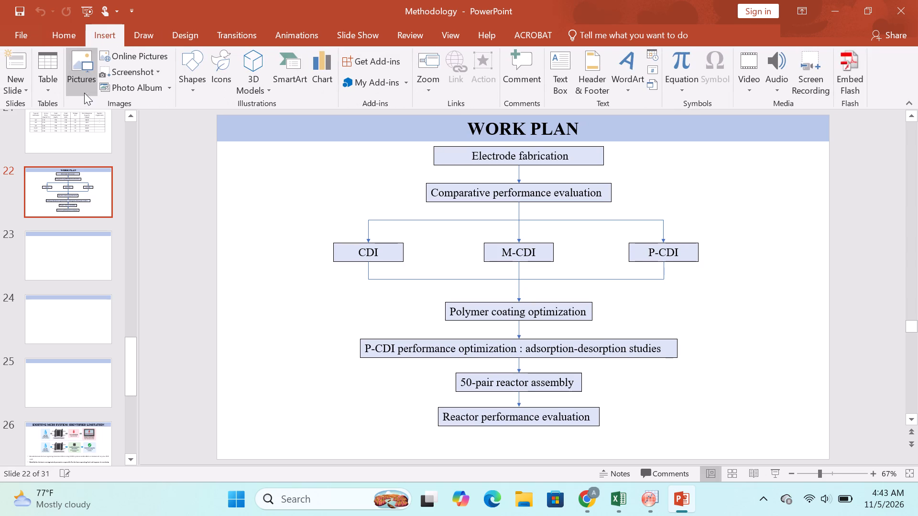
Draw a short horizontal line outward from the right side of the "Polymer coating optimization" box, keeping the box in place.
{"action": "left_click", "coordinate": [64, 37]}
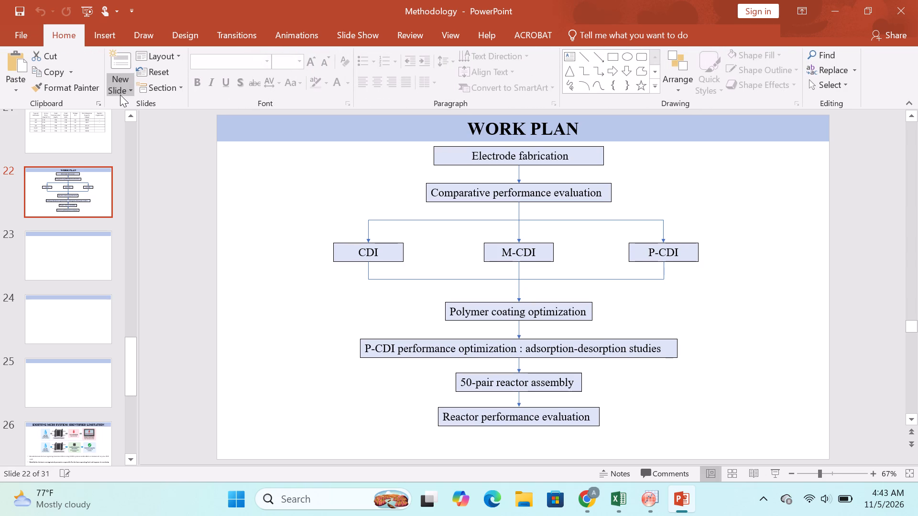
{"action": "left_click", "coordinate": [582, 56]}
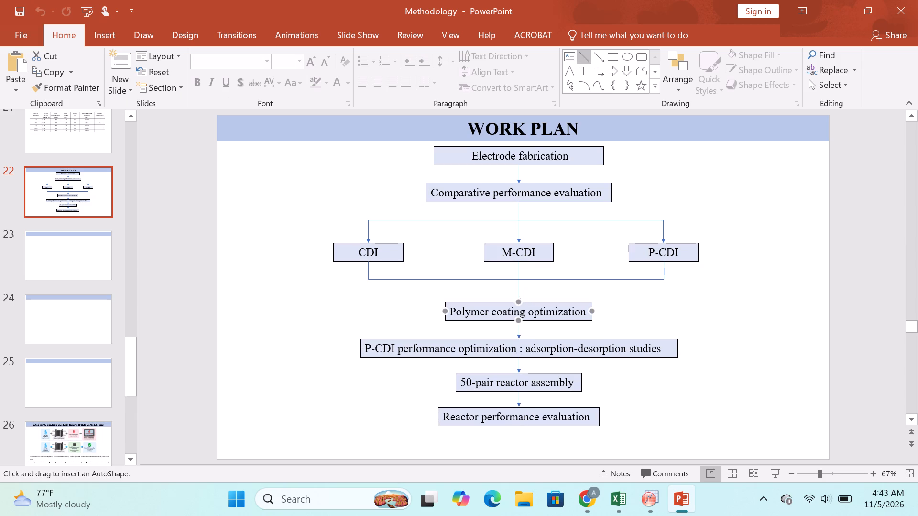
{"action": "left_click_drag", "start_coordinate": [593, 311], "coordinate": [608, 311], "text": "shift"}
{"action": "left_click", "coordinate": [631, 315]}
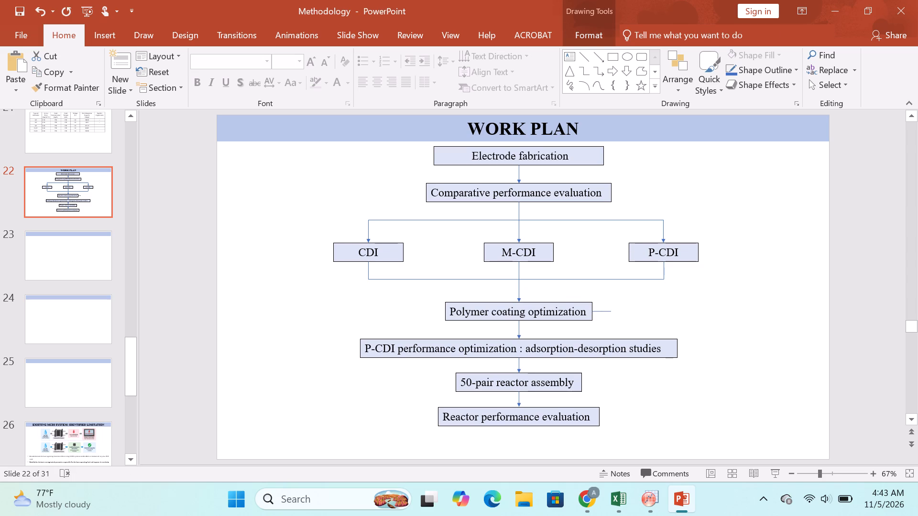
{"action": "left_click", "coordinate": [571, 301]}
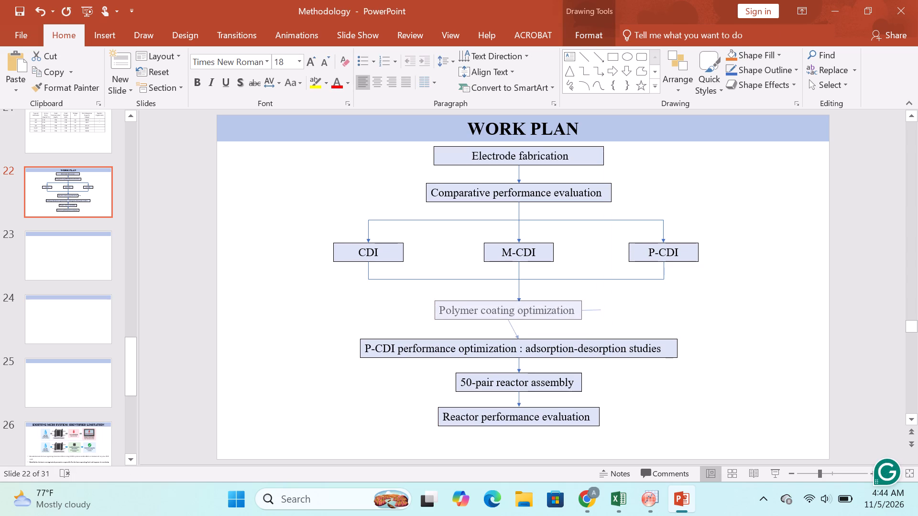
{"action": "left_click", "coordinate": [637, 321]}
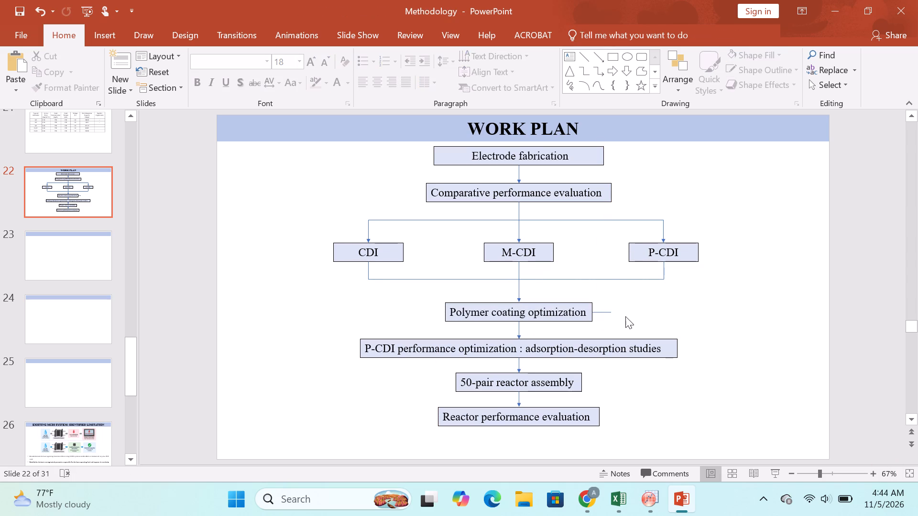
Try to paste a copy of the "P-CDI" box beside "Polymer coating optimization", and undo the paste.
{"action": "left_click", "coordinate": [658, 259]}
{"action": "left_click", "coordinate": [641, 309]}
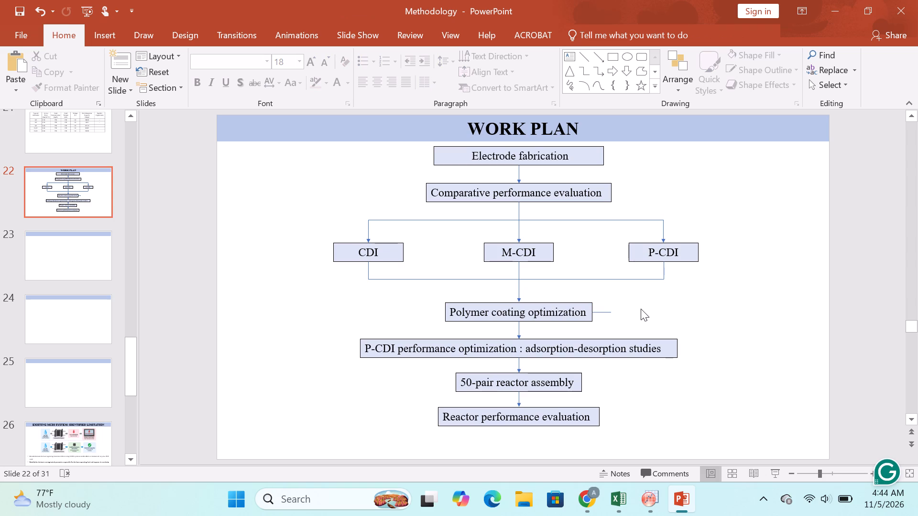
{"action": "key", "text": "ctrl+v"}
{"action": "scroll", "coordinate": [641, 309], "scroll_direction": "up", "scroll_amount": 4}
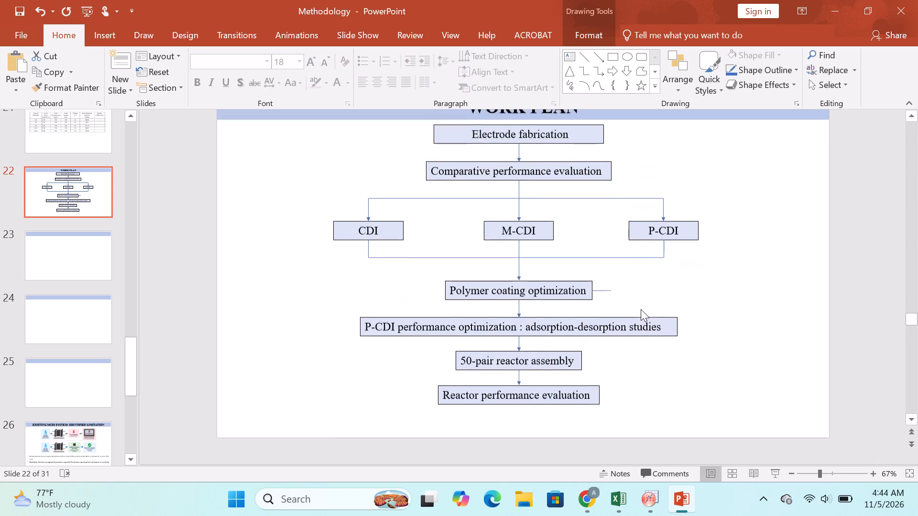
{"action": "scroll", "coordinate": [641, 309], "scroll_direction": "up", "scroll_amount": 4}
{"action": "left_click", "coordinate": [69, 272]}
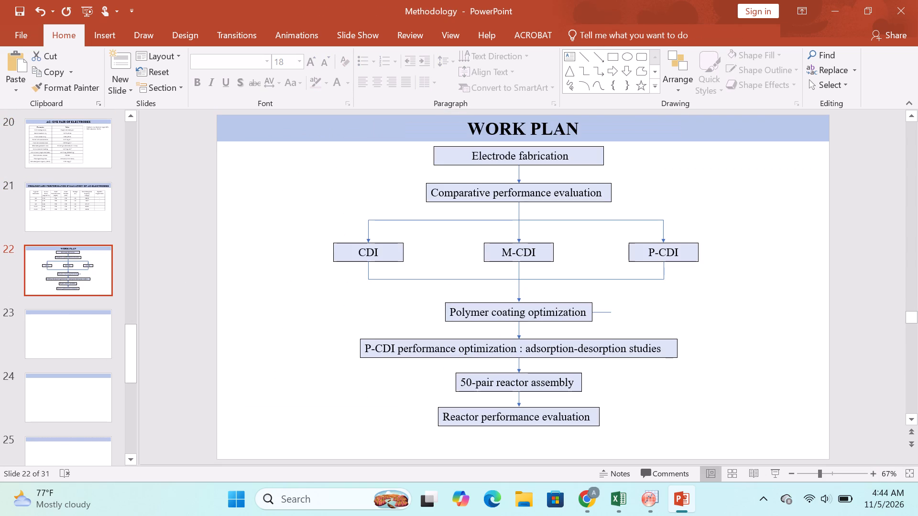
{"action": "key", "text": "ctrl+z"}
Duplicate the "P-CDI" box and place the copy at the free end of the line beside "Polymer coating optimization".
{"action": "left_click", "coordinate": [654, 264]}
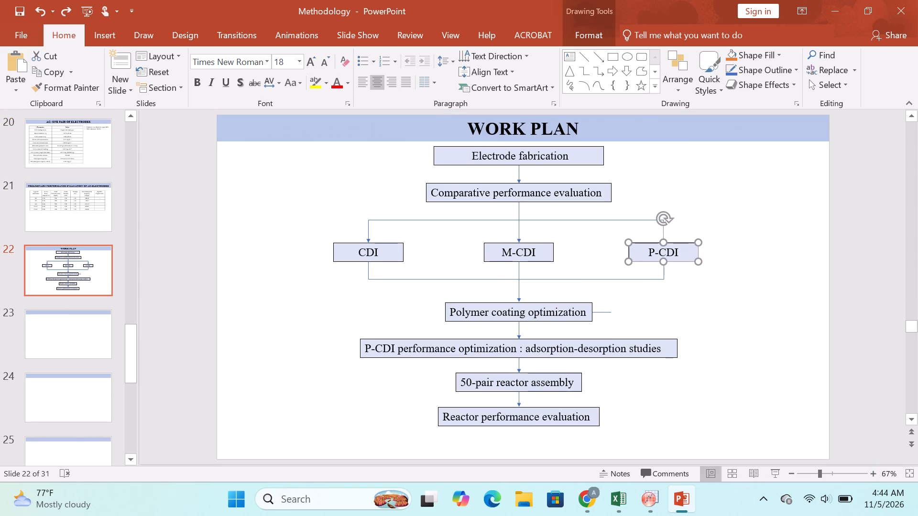
{"action": "key", "text": "ctrl+c"}
{"action": "left_click", "coordinate": [712, 317]}
{"action": "key", "text": "ctrl+v"}
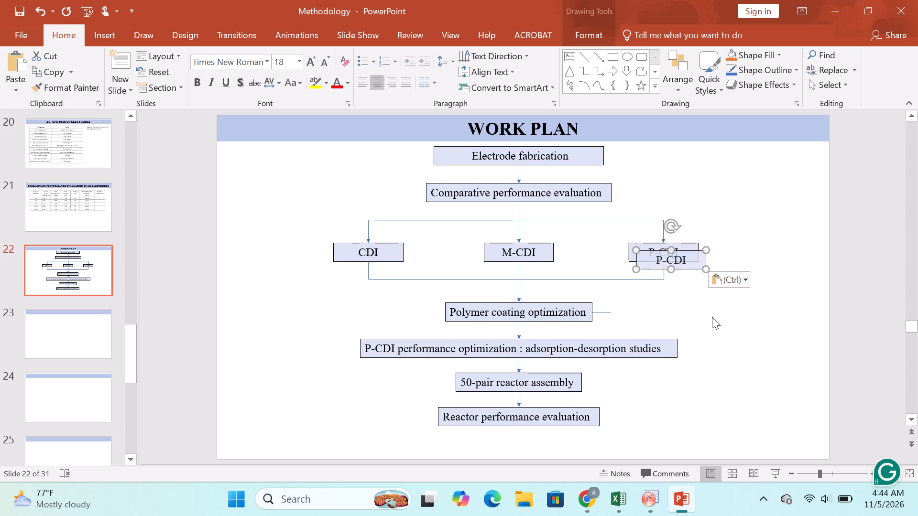
{"action": "left_click_drag", "start_coordinate": [688, 271], "coordinate": [667, 326]}
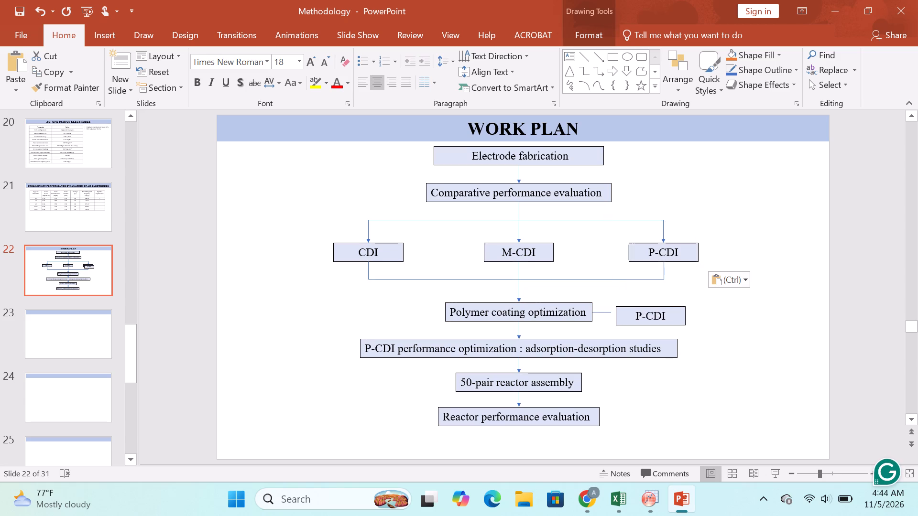
{"action": "left_click_drag", "start_coordinate": [667, 326], "coordinate": [664, 322]}
Replace the text of the copied "P-CDI" box beside "Polymer coating optimization" with "Electrode characterization".
{"action": "left_click", "coordinate": [656, 309]}
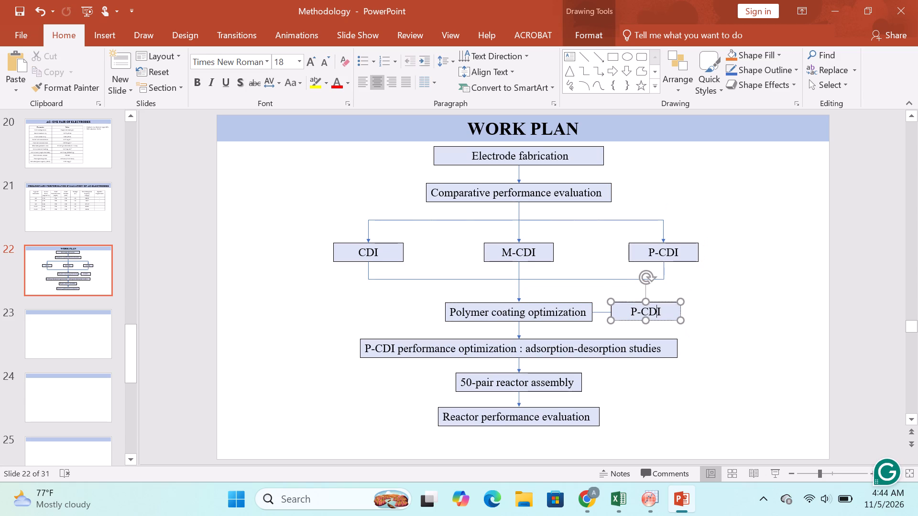
{"action": "key", "text": "Delete"}
{"action": "key", "text": "BackSpace"}
{"action": "key", "text": "BackSpace"}
{"action": "key", "text": "BackSpace"}
{"action": "key", "text": "BackSpace"}
{"action": "key", "text": "BackSpace"}
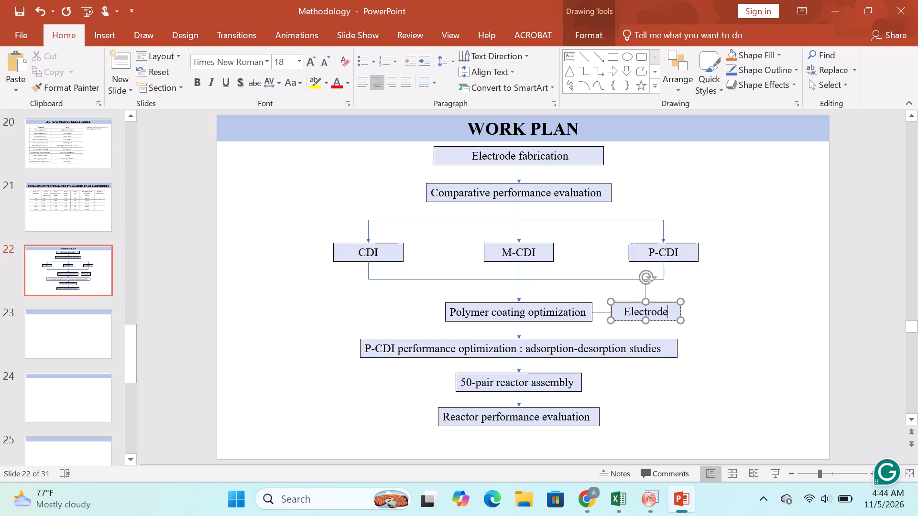
{"action": "key", "text": "space"}
{"action": "type", "text": "ch"}
{"action": "type", "text": "r\\"}
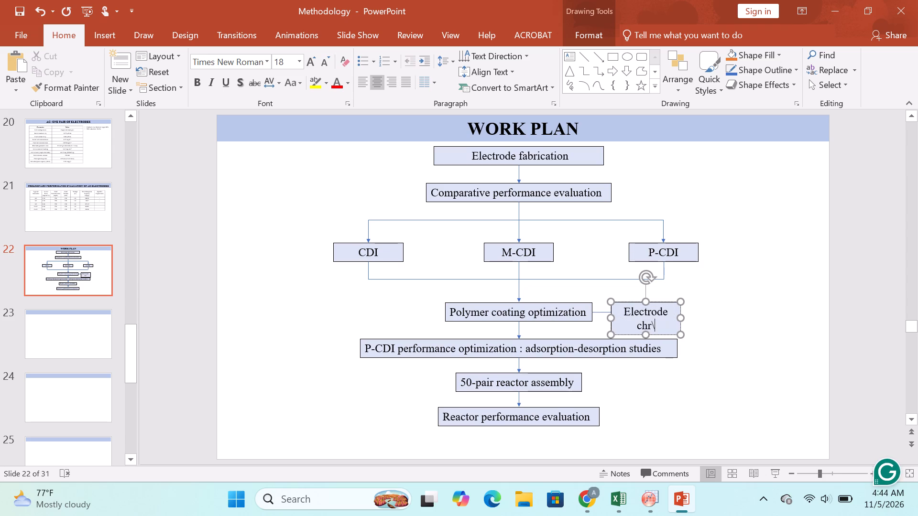
{"action": "key", "text": "BackSpace"}
{"action": "key", "text": "BackSpace"}
{"action": "type", "text": "aracterization"}
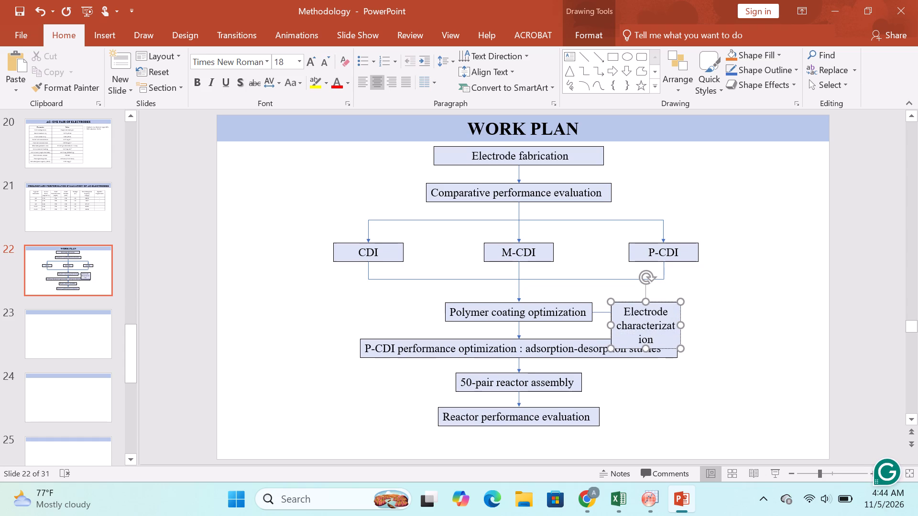
Widen the "Electrode characterization" box to fit its text on one line and align it level with "Polymer coating optimization".
{"action": "left_click_drag", "start_coordinate": [679, 327], "coordinate": [704, 327]}
{"action": "left_click_drag", "start_coordinate": [704, 320], "coordinate": [721, 322]}
{"action": "left_click", "coordinate": [717, 301]}
{"action": "left_click_drag", "start_coordinate": [707, 299], "coordinate": [705, 293]}
{"action": "left_click", "coordinate": [737, 297]}
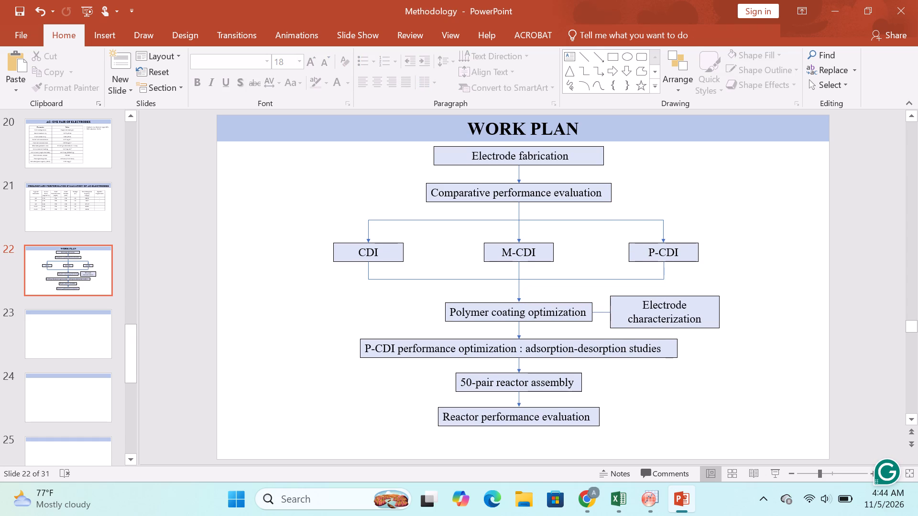
{"action": "left_click", "coordinate": [717, 325]}
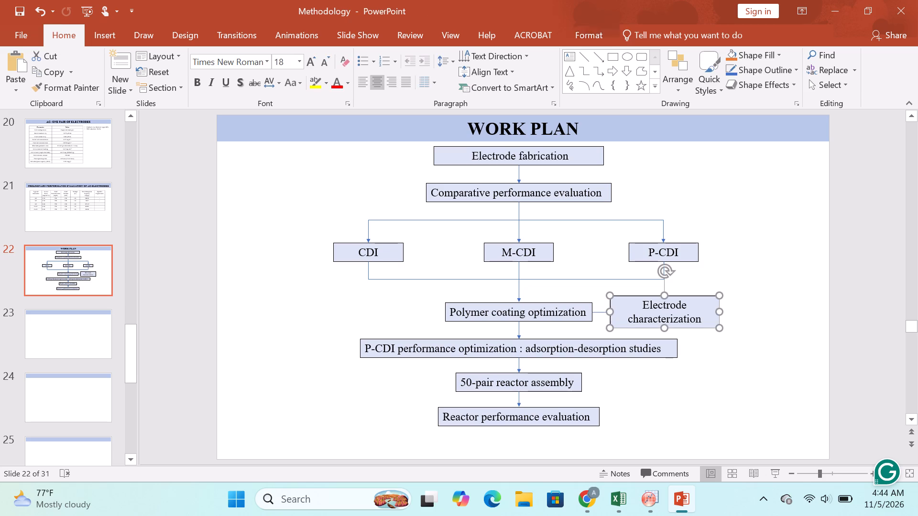
{"action": "left_click_drag", "start_coordinate": [720, 310], "coordinate": [749, 315]}
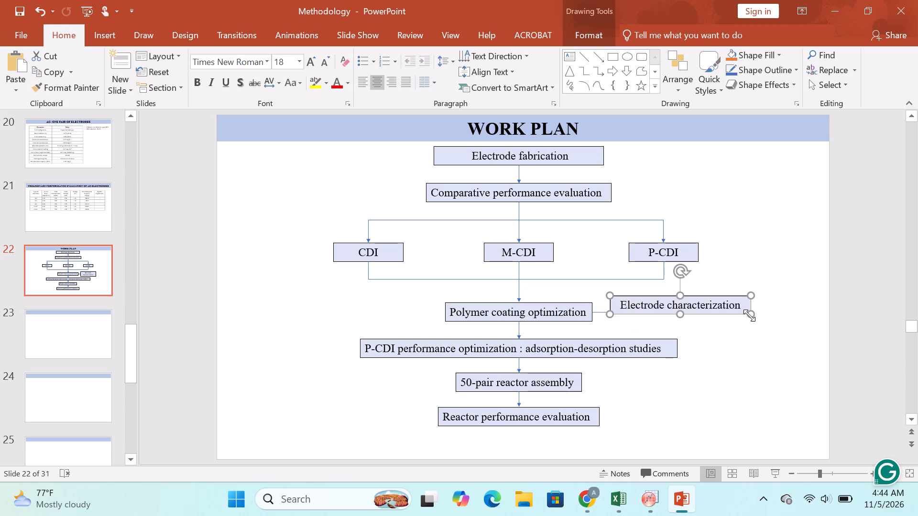
{"action": "left_click_drag", "start_coordinate": [732, 296], "coordinate": [731, 303]}
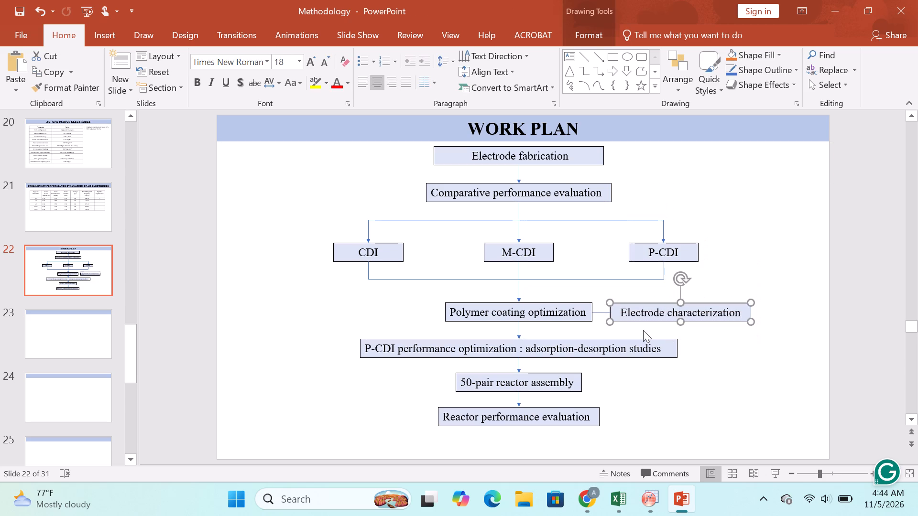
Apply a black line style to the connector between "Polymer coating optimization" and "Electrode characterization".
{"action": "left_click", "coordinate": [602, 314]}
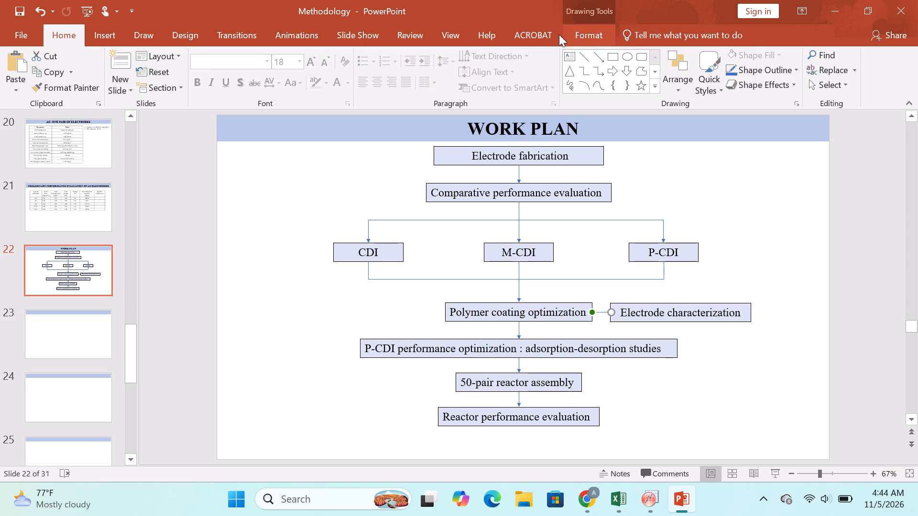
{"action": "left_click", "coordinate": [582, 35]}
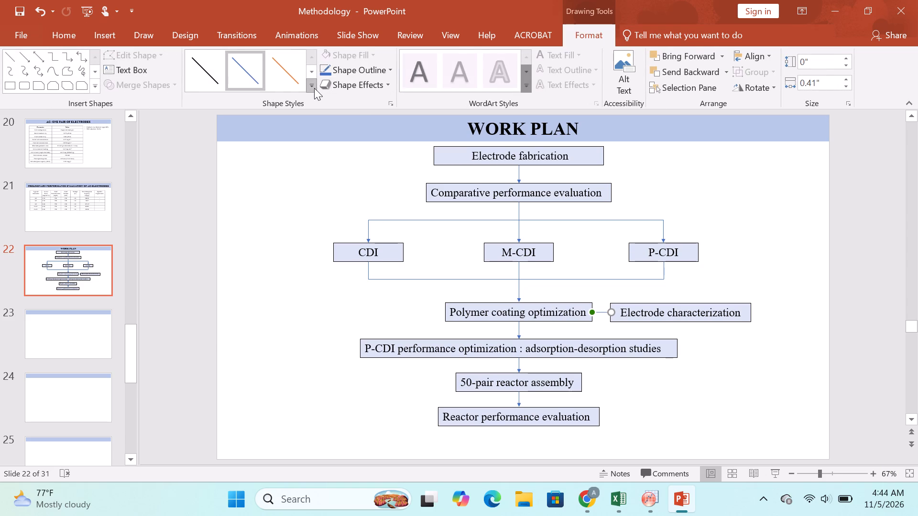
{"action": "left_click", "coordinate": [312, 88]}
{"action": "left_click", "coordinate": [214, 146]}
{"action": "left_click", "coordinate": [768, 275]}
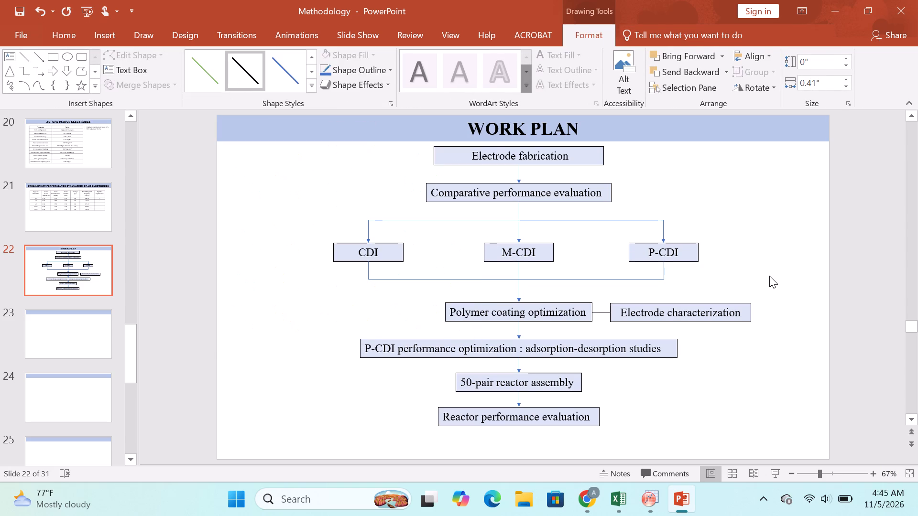
Apply the thin green line style to the connector between "Polymer coating optimization" and "Electrode characterization".
{"action": "left_click", "coordinate": [602, 312]}
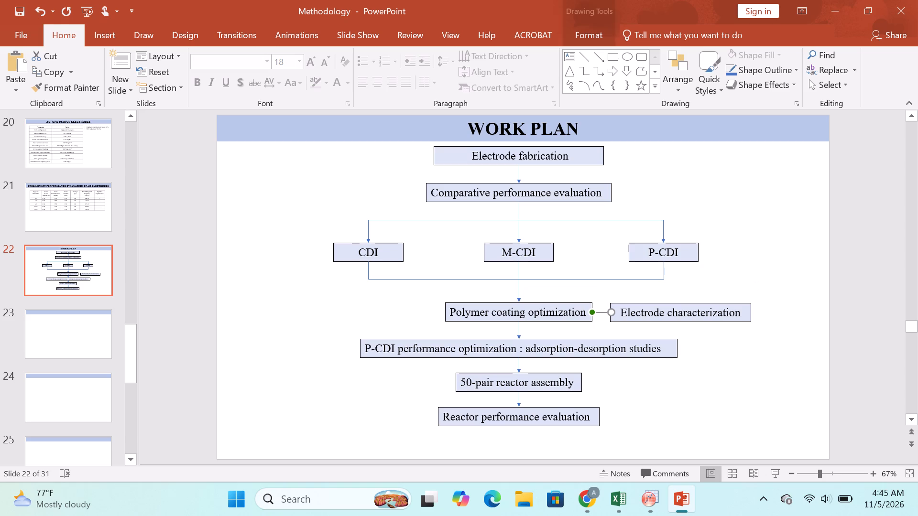
{"action": "left_click", "coordinate": [585, 30]}
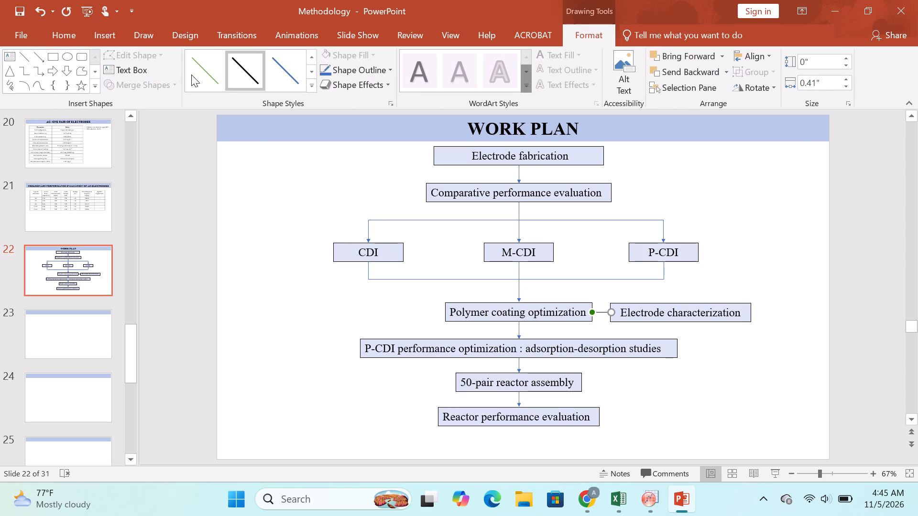
{"action": "left_click", "coordinate": [221, 89]}
{"action": "left_click", "coordinate": [827, 215]}
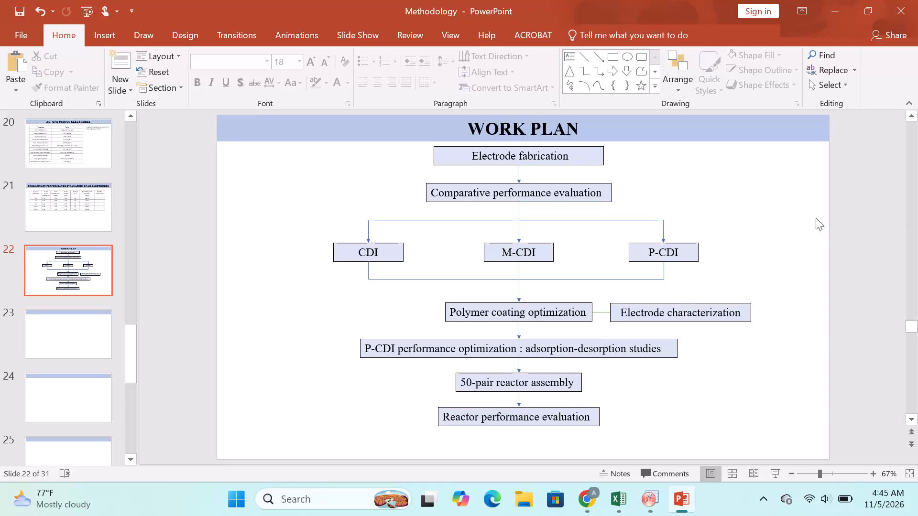
Save the Methodology presentation and close it.
{"action": "key", "text": "ctrl+s"}
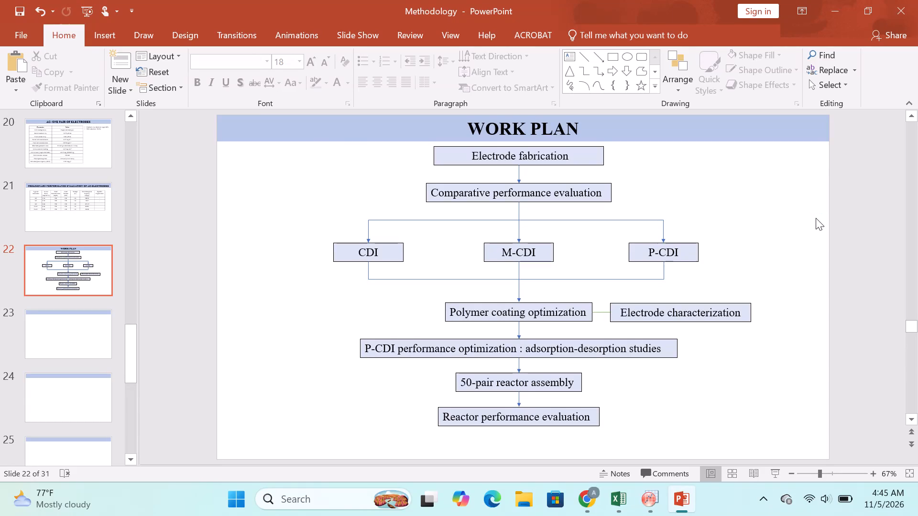
{"action": "left_click", "coordinate": [917, 0]}
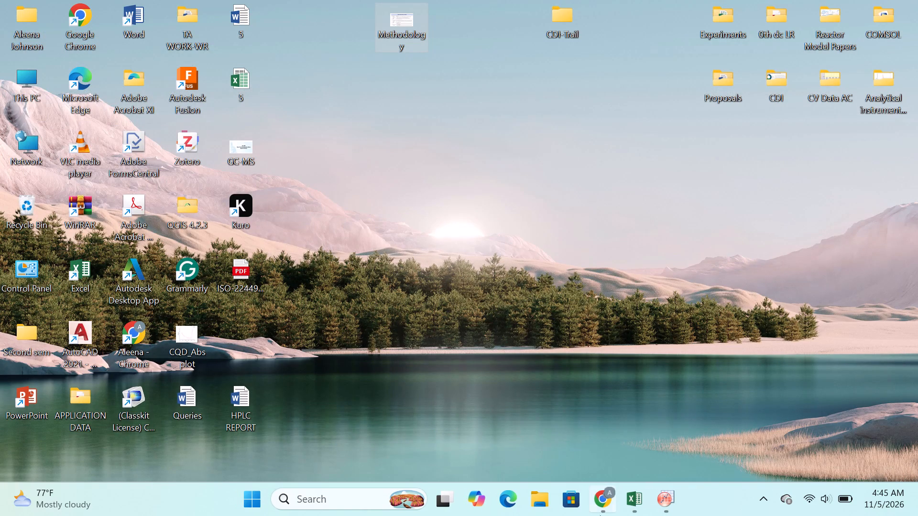
Switch to OriginPro and close the UNTITLED project without saving its changes.
{"action": "left_click", "coordinate": [678, 489]}
{"action": "left_click", "coordinate": [902, 0]}
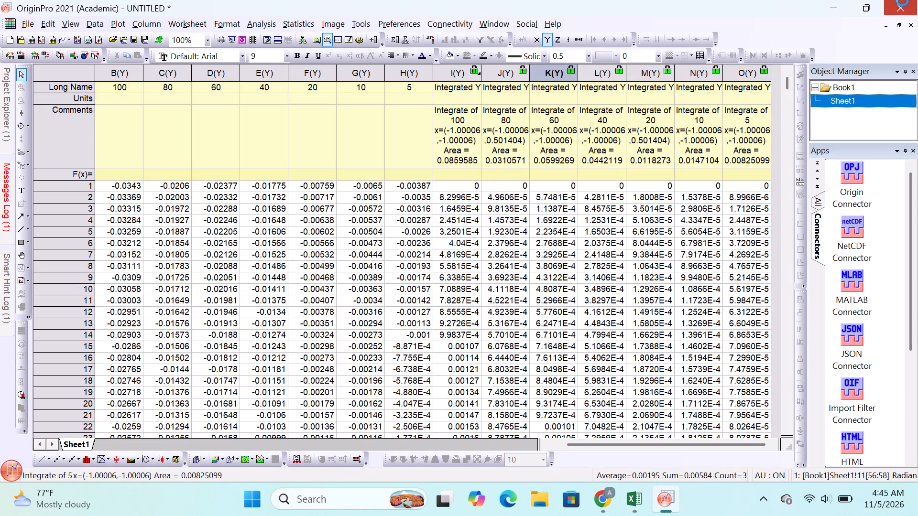
{"action": "left_click", "coordinate": [387, 282]}
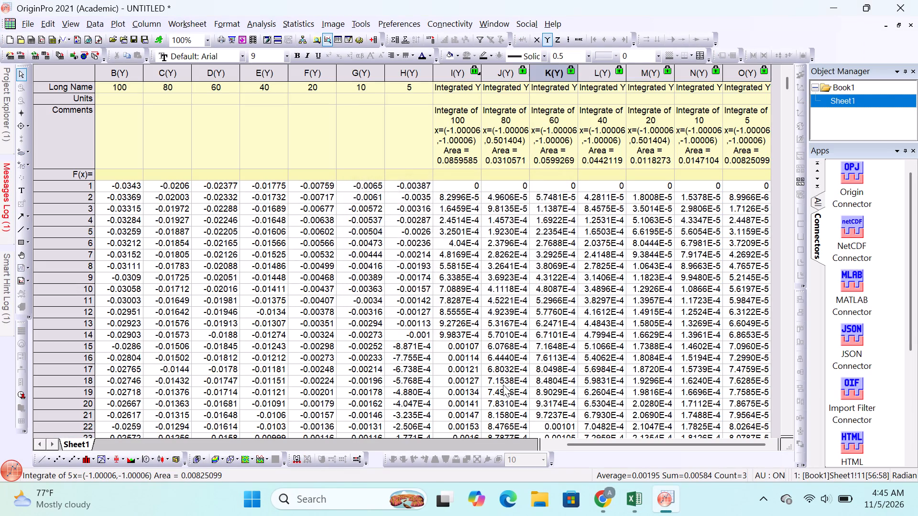
{"action": "left_click", "coordinate": [658, 237]}
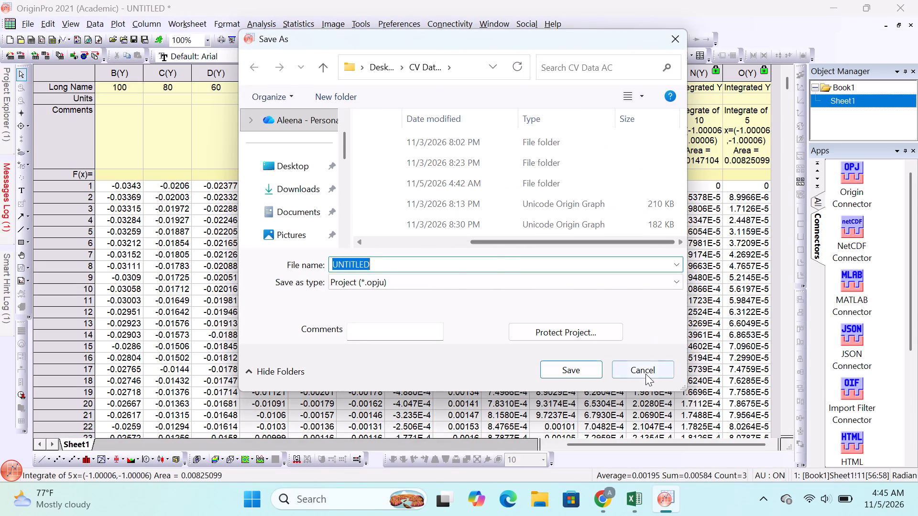
{"action": "left_click", "coordinate": [645, 374]}
{"action": "left_click", "coordinate": [901, 0]}
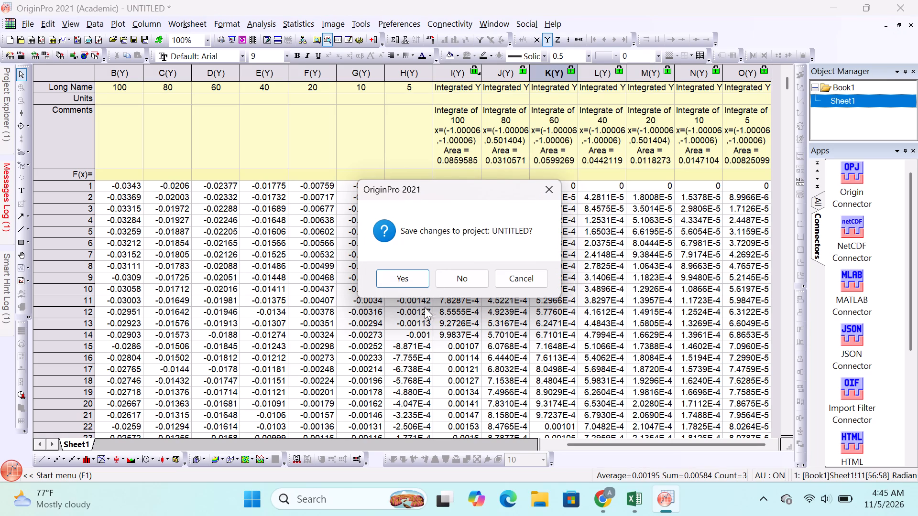
{"action": "left_click", "coordinate": [457, 293]}
{"action": "left_click", "coordinate": [458, 289]}
{"action": "left_click", "coordinate": [458, 282]}
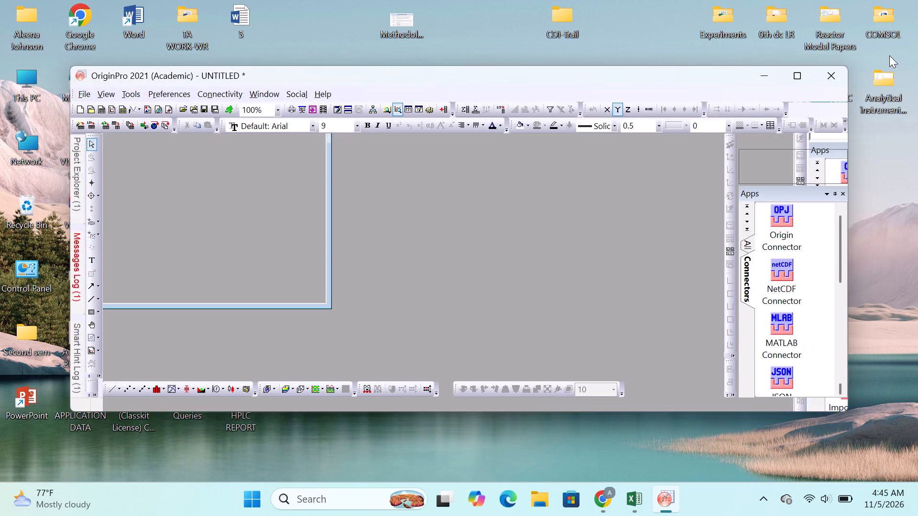
Close both open Excel workbooks, 5 and AC_CV_3NOV, discarding the changes to AC_CV_3NOV.
{"action": "left_click", "coordinate": [658, 502]}
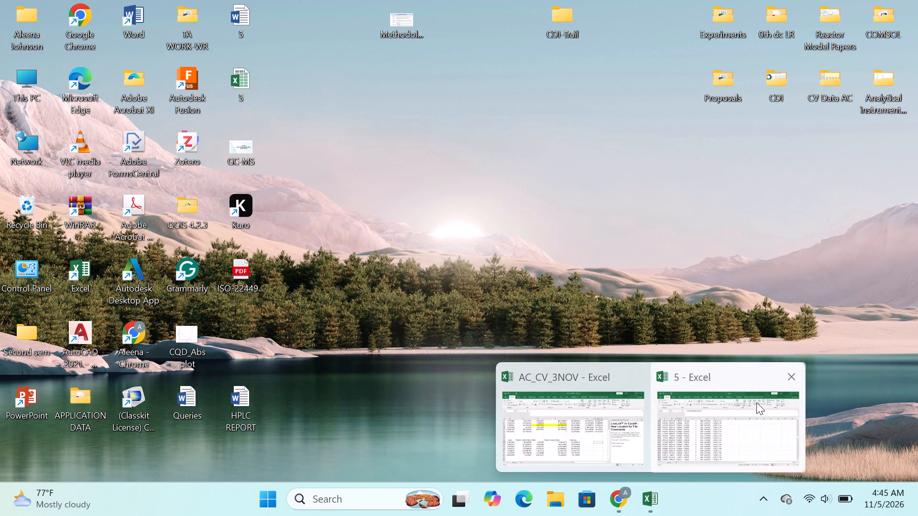
{"action": "left_click", "coordinate": [756, 427]}
{"action": "left_click", "coordinate": [917, 0]}
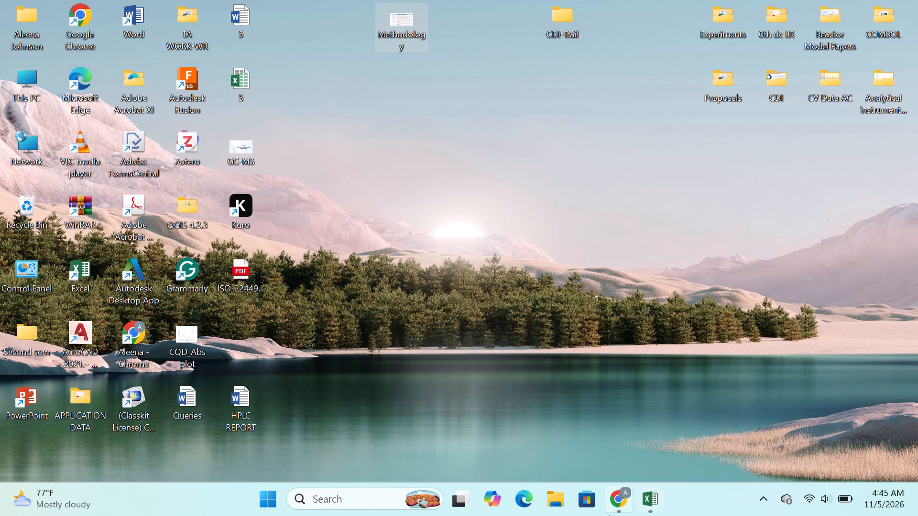
{"action": "left_click", "coordinate": [636, 506]}
{"action": "left_click", "coordinate": [917, 0]}
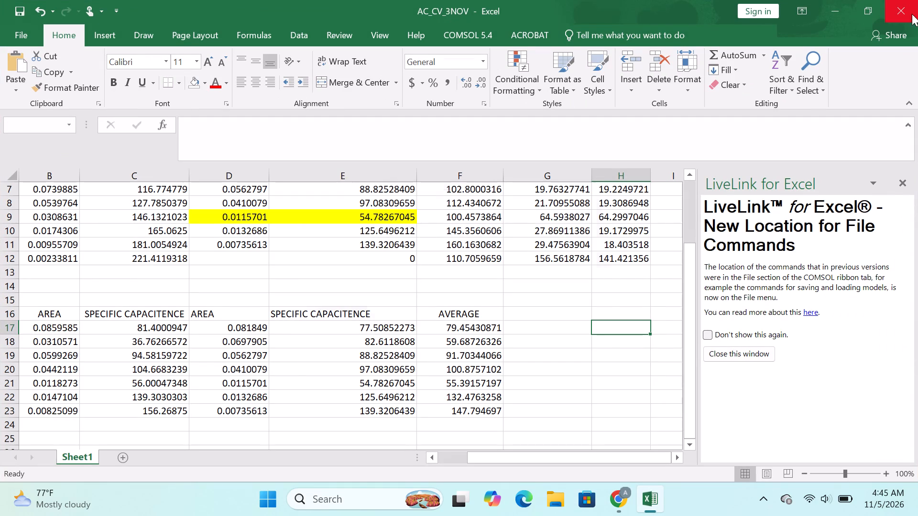
{"action": "left_click", "coordinate": [428, 268]}
{"action": "left_click", "coordinate": [435, 277]}
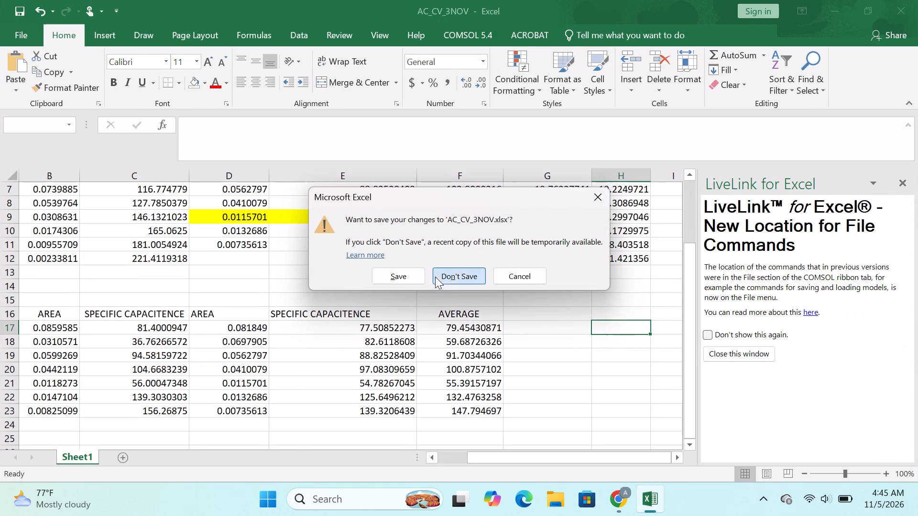
Switch to Google Chrome and close its window with the Project Work Plan chat.
{"action": "left_click", "coordinate": [633, 511]}
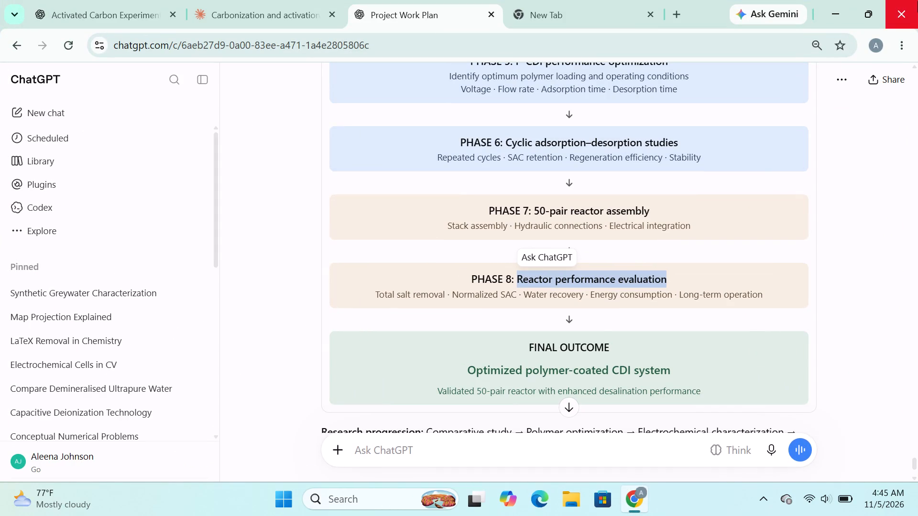
{"action": "left_click", "coordinate": [917, 1]}
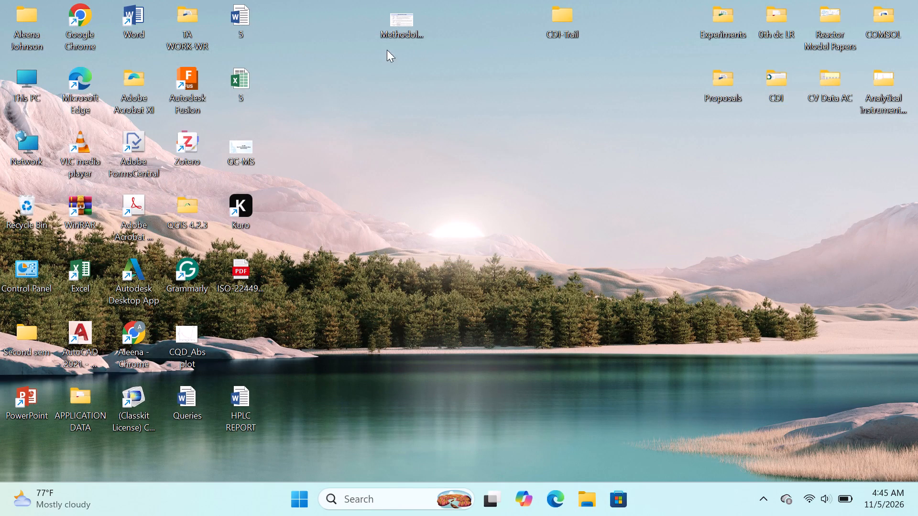
Reopen the Methodology presentation from the desktop, keeping its file name.
{"action": "double_click", "coordinate": [402, 29]}
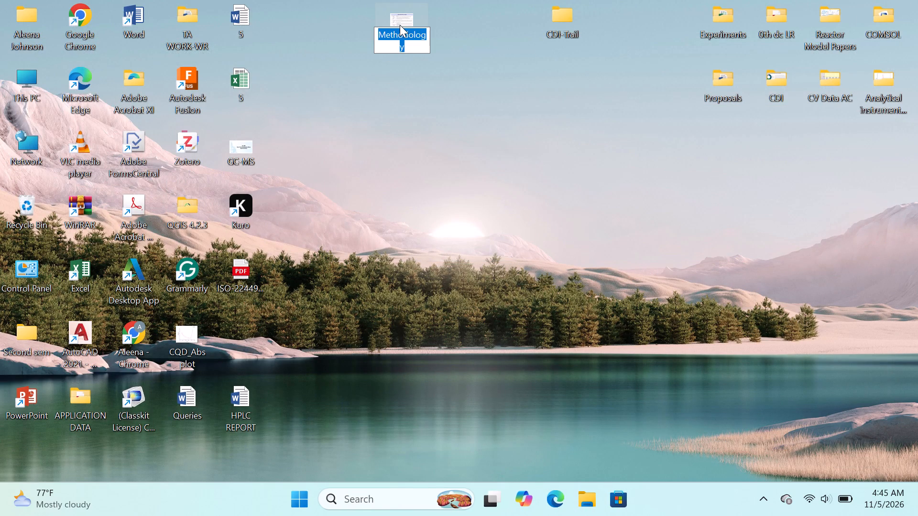
{"action": "left_click", "coordinate": [468, 214]}
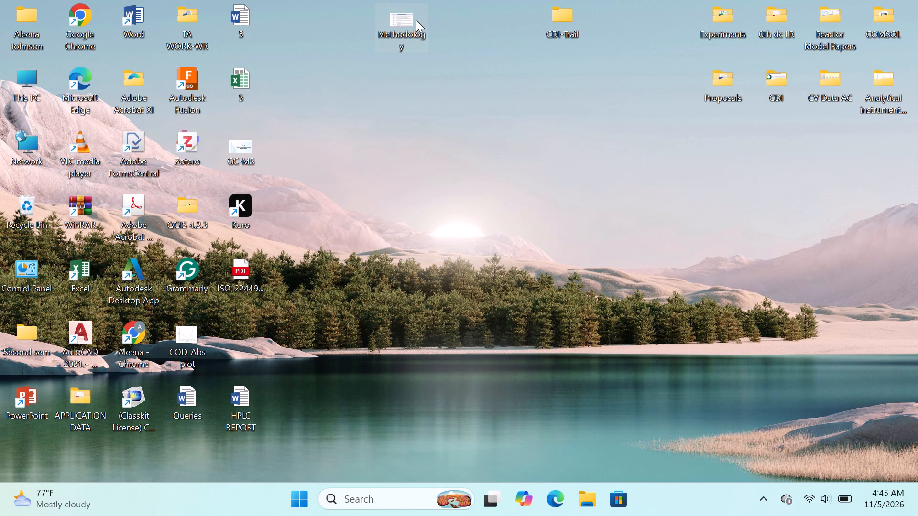
{"action": "triple_click", "coordinate": [417, 19]}
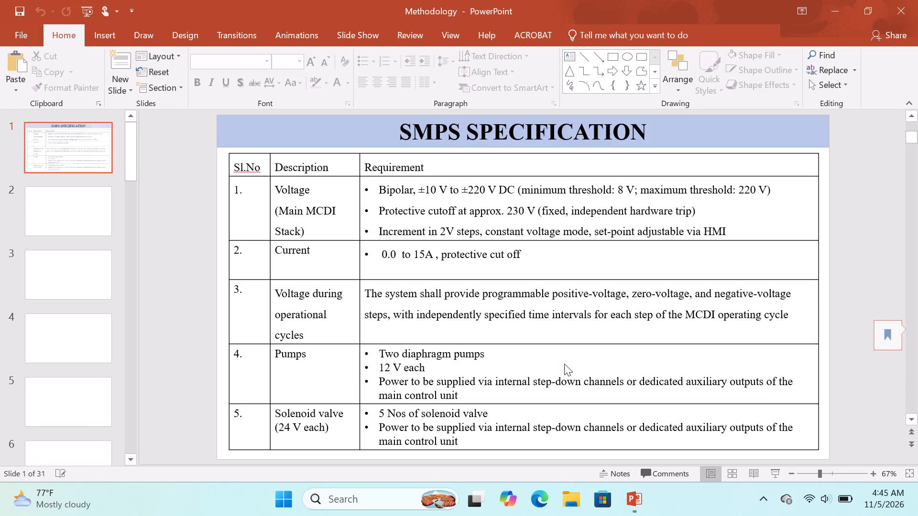
Look through the final slides, examining the MCDI experimental framework flowchart on slide 30 and the CASE-1 study table on slide 29.
{"action": "scroll", "coordinate": [25, 247], "scroll_direction": "down", "scroll_amount": 3}
{"action": "scroll", "coordinate": [191, 441], "scroll_direction": "down", "scroll_amount": 4}
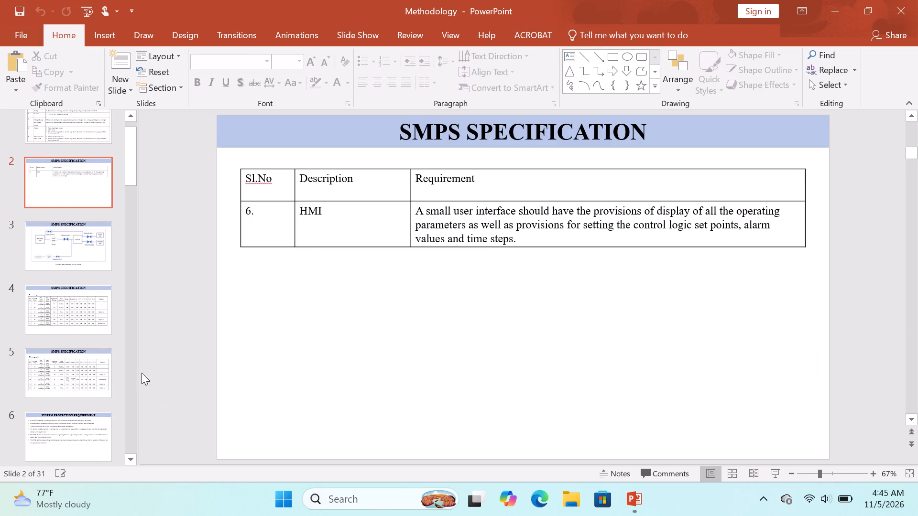
{"action": "scroll", "coordinate": [127, 355], "scroll_direction": "down", "scroll_amount": 5}
{"action": "scroll", "coordinate": [127, 355], "scroll_direction": "down", "scroll_amount": 20}
{"action": "scroll", "coordinate": [127, 355], "scroll_direction": "down", "scroll_amount": 9}
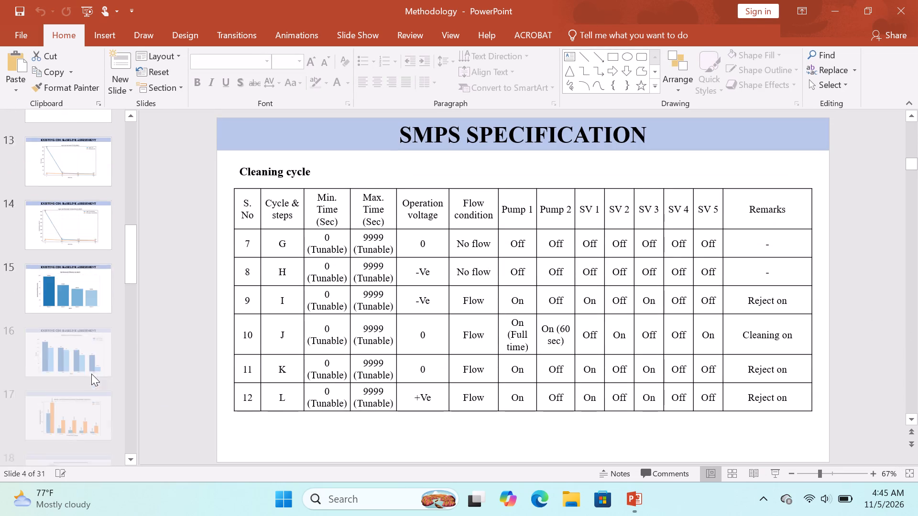
{"action": "scroll", "coordinate": [91, 374], "scroll_direction": "down", "scroll_amount": 20}
{"action": "scroll", "coordinate": [91, 374], "scroll_direction": "down", "scroll_amount": 11}
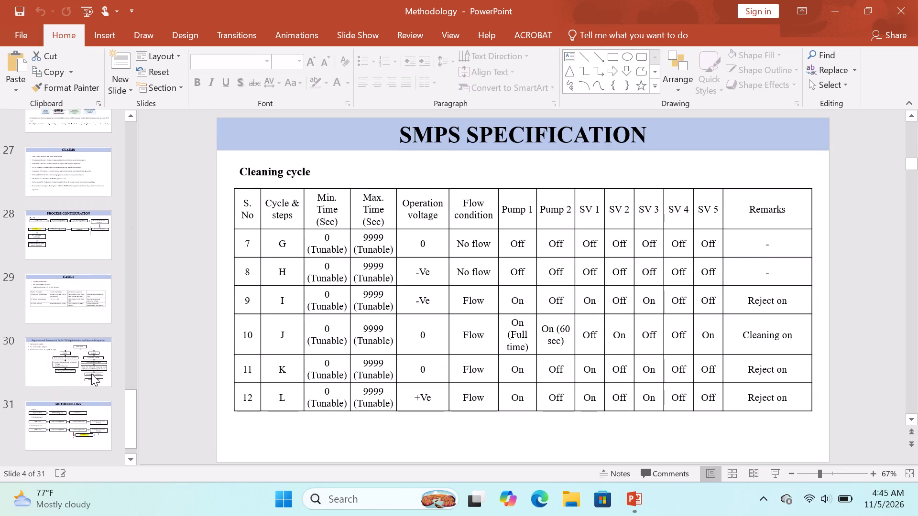
{"action": "left_click", "coordinate": [95, 398]}
{"action": "left_click", "coordinate": [96, 347]}
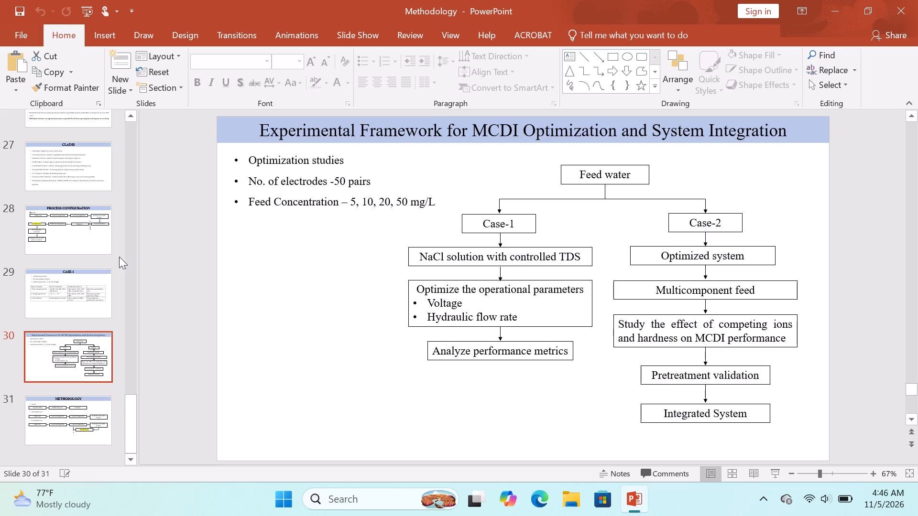
{"action": "left_click", "coordinate": [94, 302]}
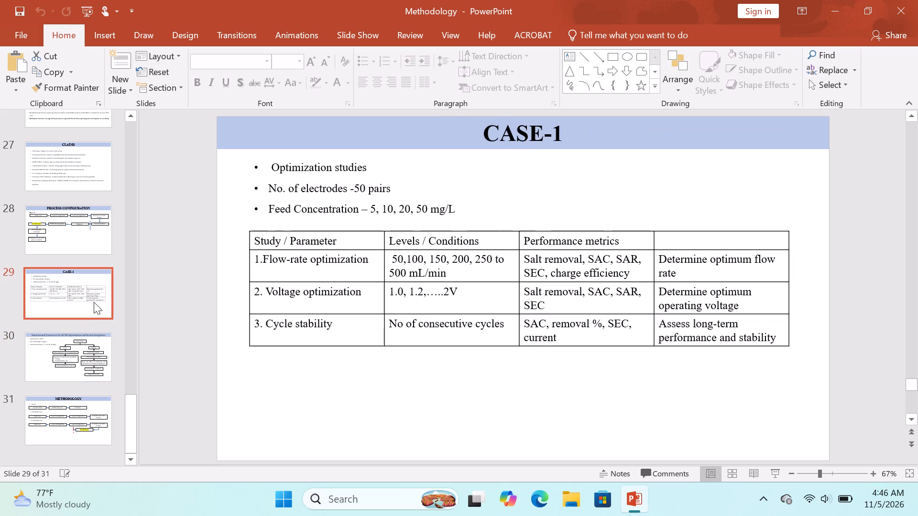
Replace the space before 5 in the Feed Concentration line of the CASE-1 slide with a hyphen.
{"action": "left_click", "coordinate": [371, 214]}
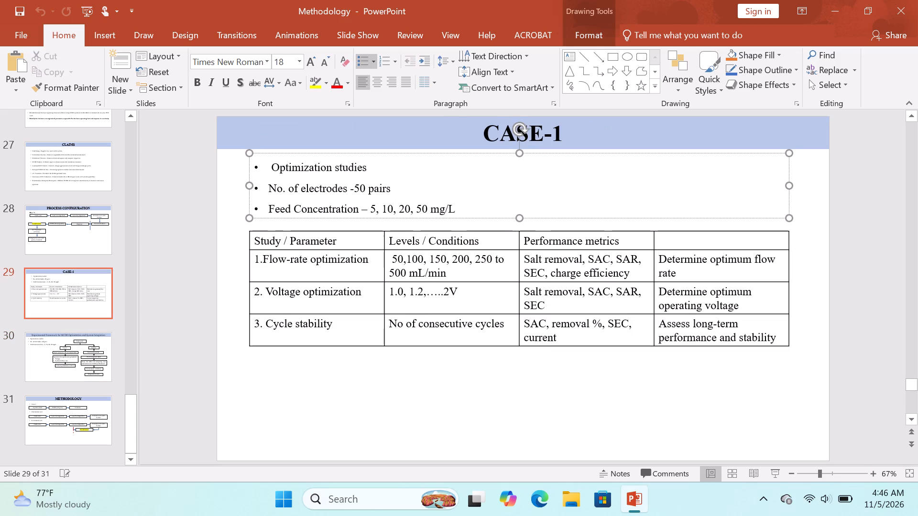
{"action": "key", "text": "BackSpace"}
{"action": "key", "text": "minus"}
Go back to the WORK PLAN flowchart on slide 22 and close the Methodology presentation, saving its changes.
{"action": "scroll", "coordinate": [117, 335], "scroll_direction": "down", "scroll_amount": 7}
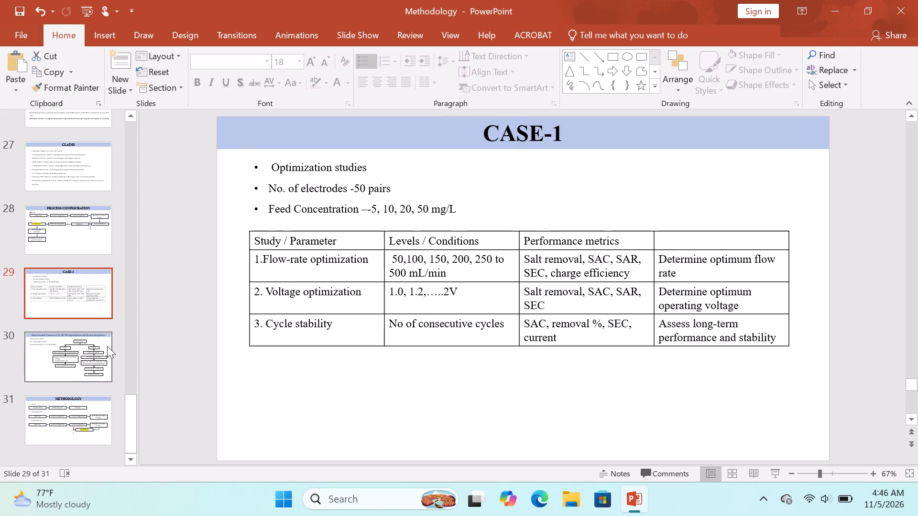
{"action": "scroll", "coordinate": [107, 346], "scroll_direction": "up", "scroll_amount": 17}
{"action": "left_click", "coordinate": [85, 333]}
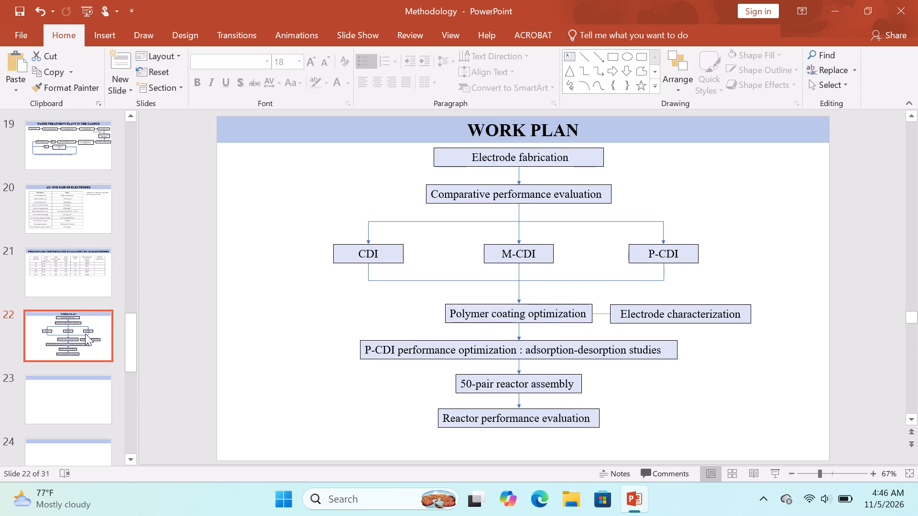
{"action": "left_click", "coordinate": [917, 0]}
{"action": "left_click", "coordinate": [398, 263]}
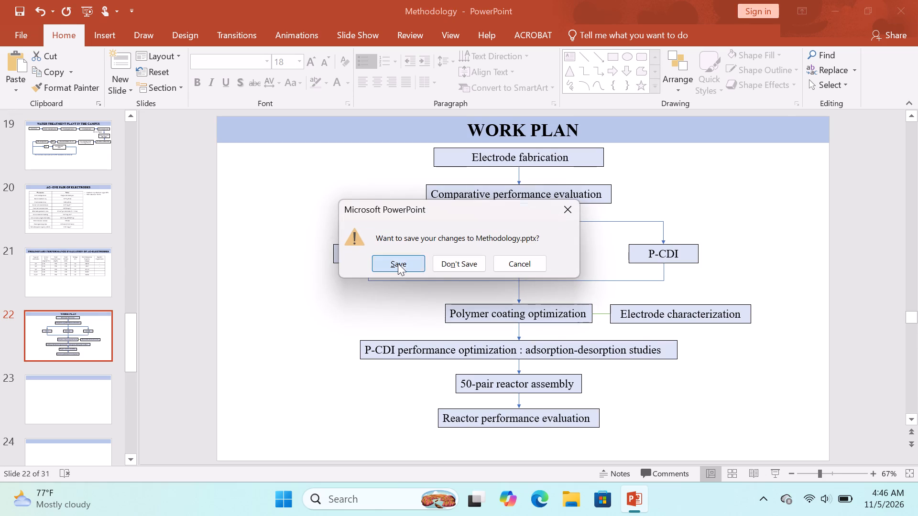
Open the Windows power options to shut down the computer.
{"action": "left_click", "coordinate": [305, 508]}
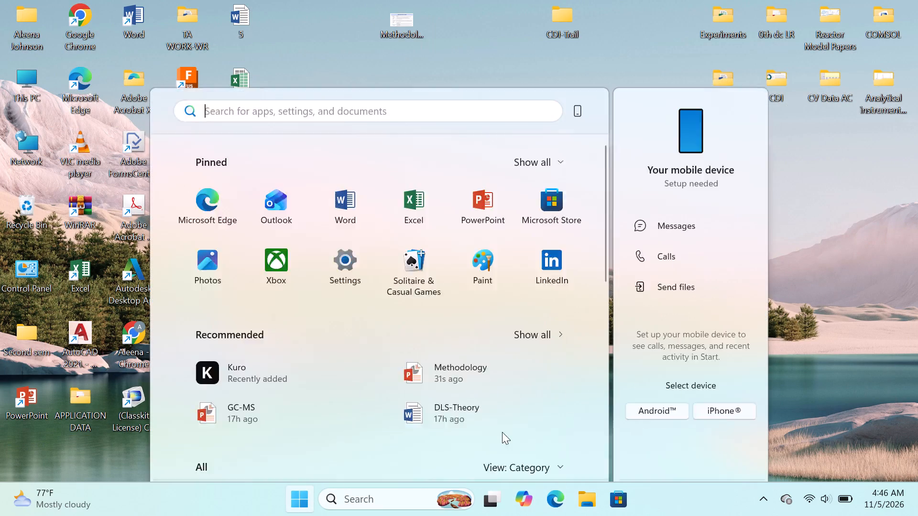
{"action": "left_click", "coordinate": [569, 454]}
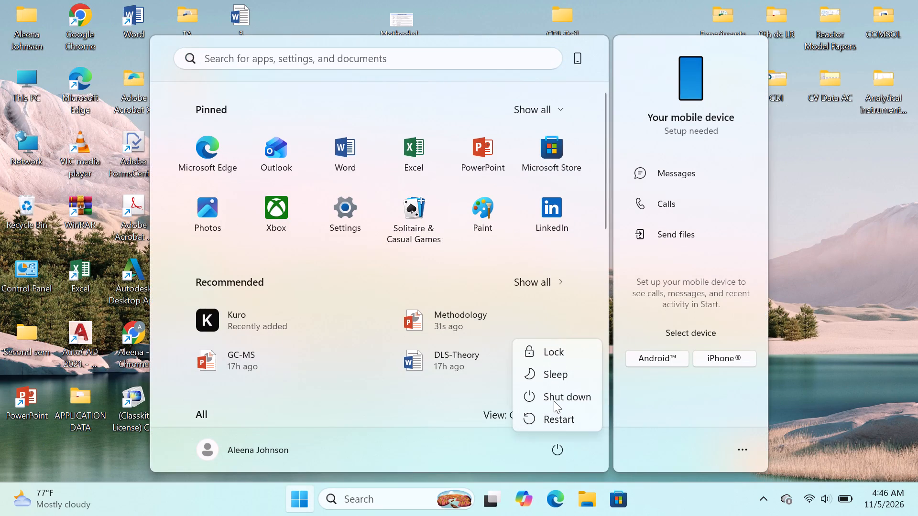